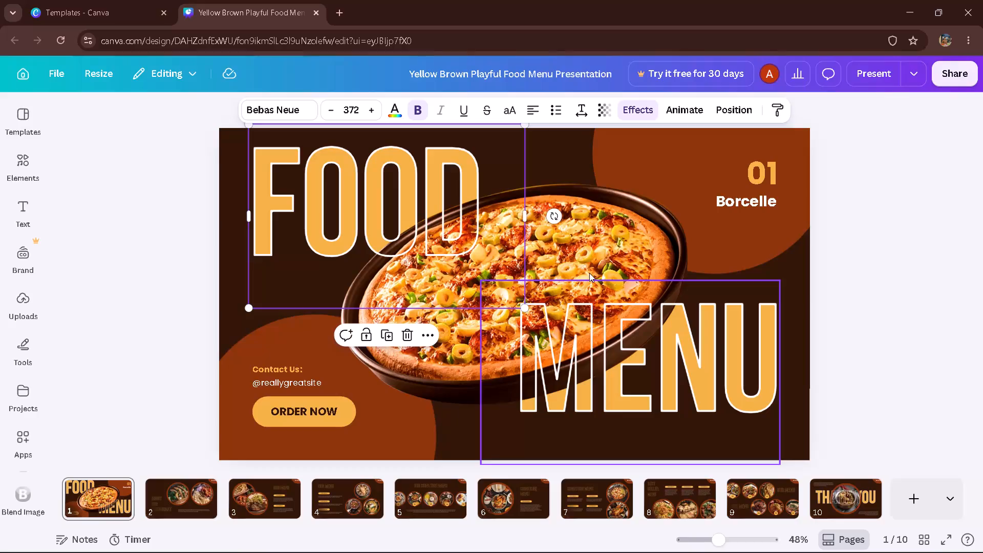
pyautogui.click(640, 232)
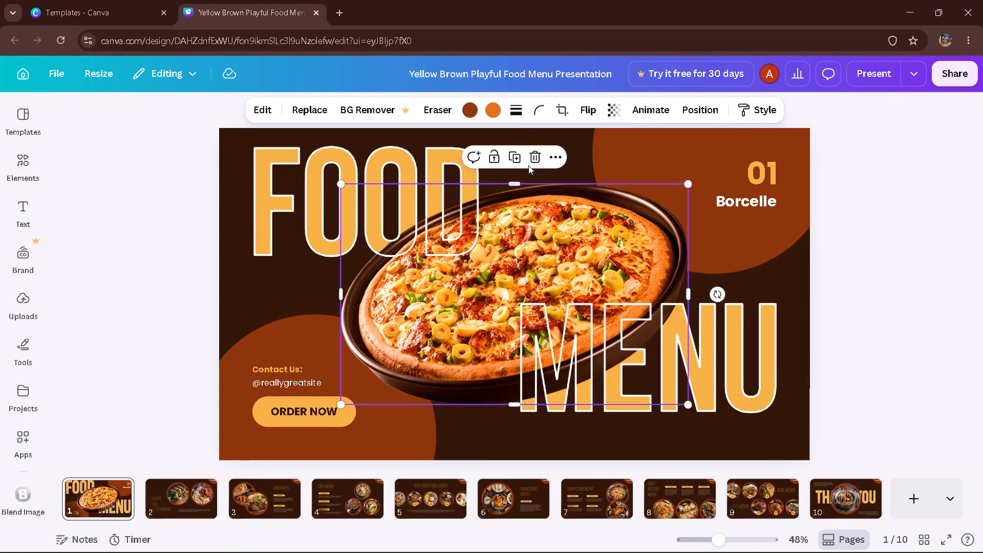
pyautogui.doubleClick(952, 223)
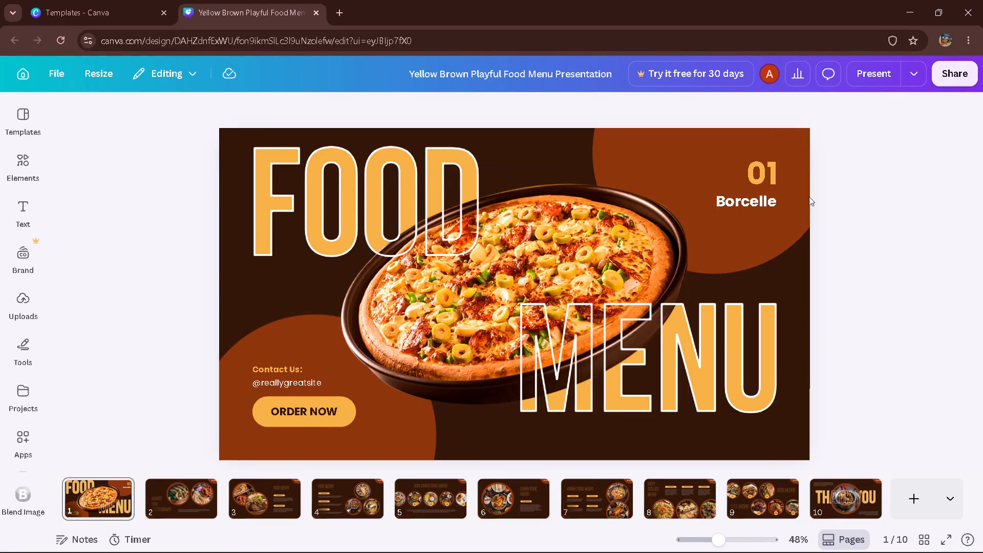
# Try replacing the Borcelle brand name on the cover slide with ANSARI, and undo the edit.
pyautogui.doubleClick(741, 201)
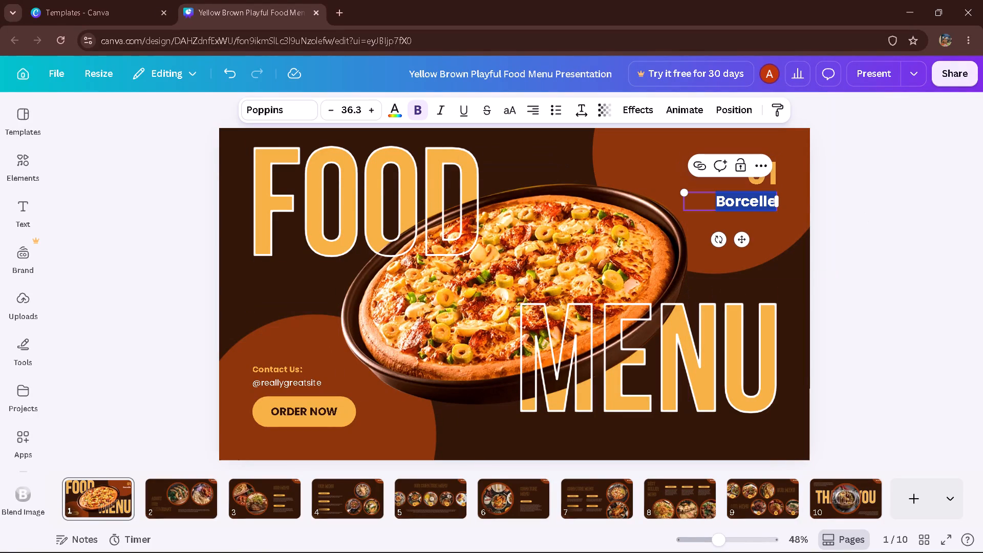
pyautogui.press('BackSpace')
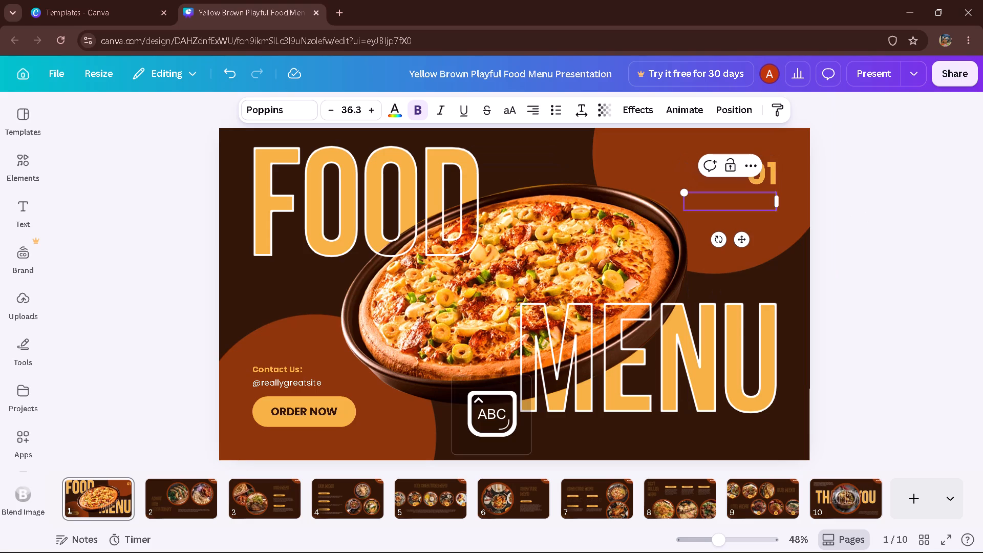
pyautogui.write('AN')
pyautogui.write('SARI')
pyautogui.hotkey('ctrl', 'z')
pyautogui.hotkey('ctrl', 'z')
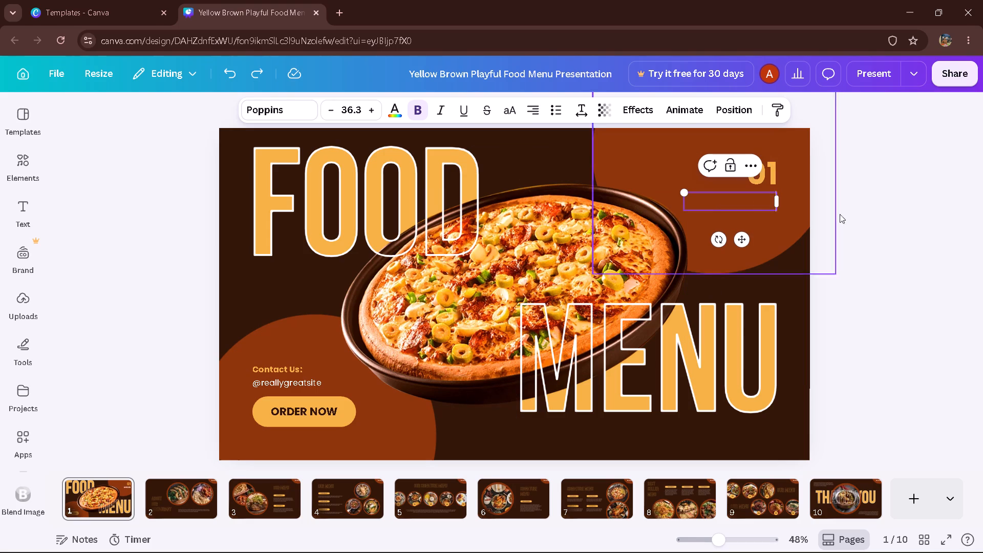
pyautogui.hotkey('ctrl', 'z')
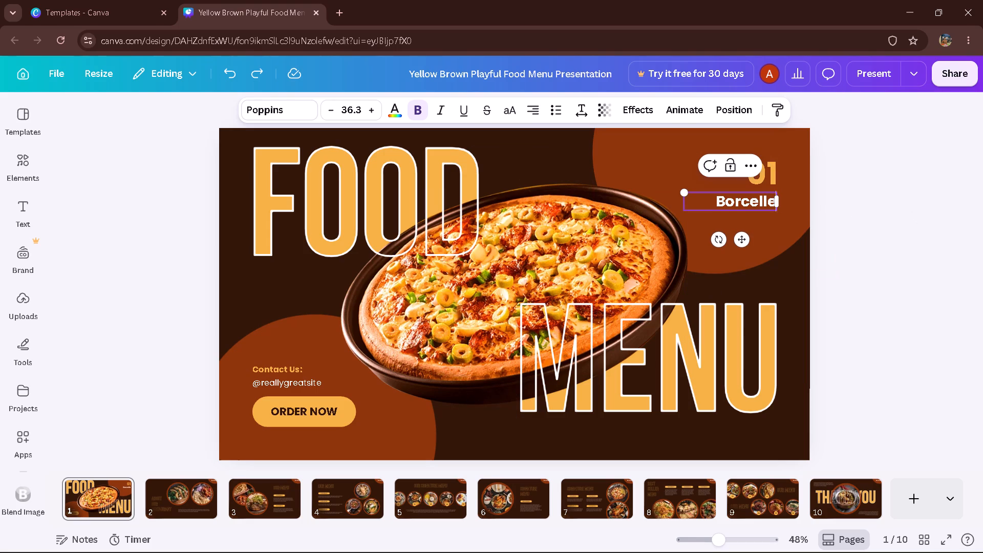
# Replace the Borcelle brand name beneath the 01 on the cover slide with ANSARI.
pyautogui.press('BackSpace')
pyautogui.press('BackSpace')
pyautogui.press('BackSpace')
pyautogui.press('BackSpace')
pyautogui.press('BackSpace')
pyautogui.press('BackSpace')
pyautogui.press('BackSpace')
pyautogui.press('BackSpace')
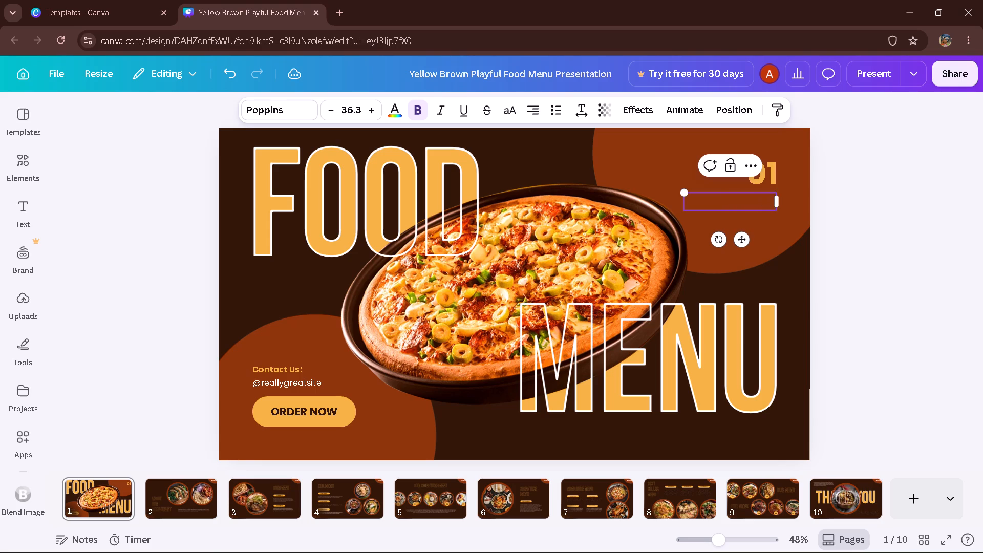
pyautogui.write('ANS')
pyautogui.write('ARI')
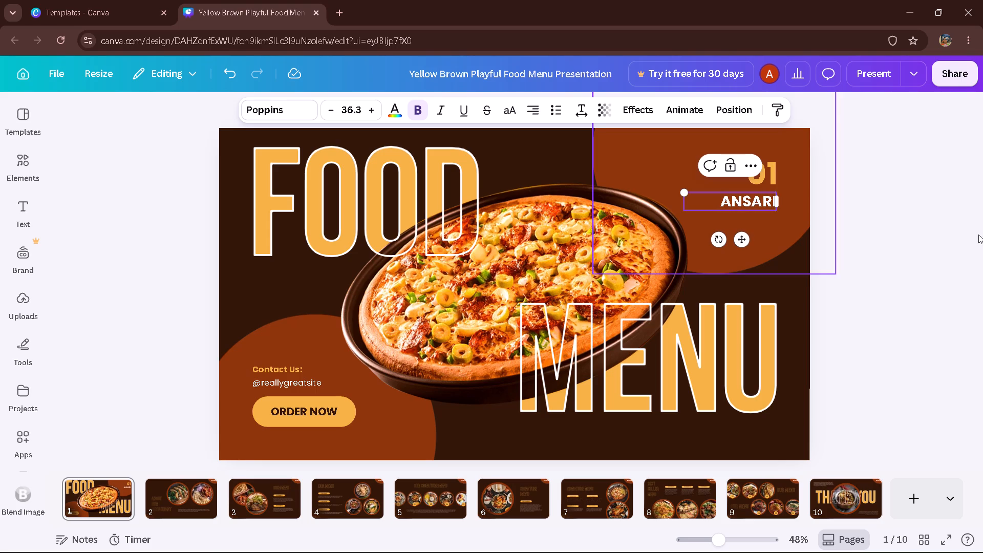
pyautogui.doubleClick(960, 216)
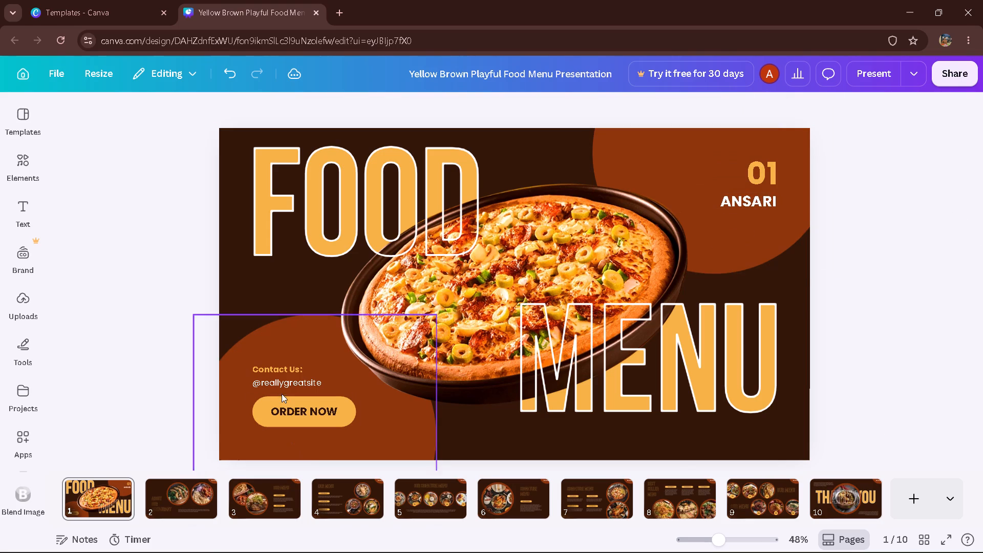
pyautogui.doubleClick(288, 382)
pyautogui.press('BackSpace')
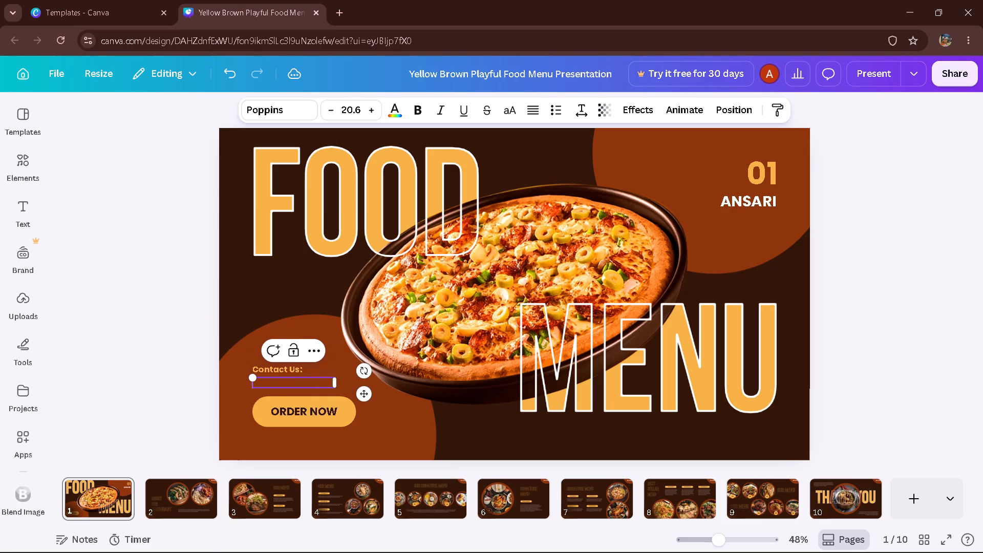
pyautogui.hotkey('shift', '@')
pyautogui.write('ANSA')
pyautogui.press('BackSpace')
pyautogui.press('BackSpace')
pyautogui.press('BackSpace')
pyautogui.press('BackSpace')
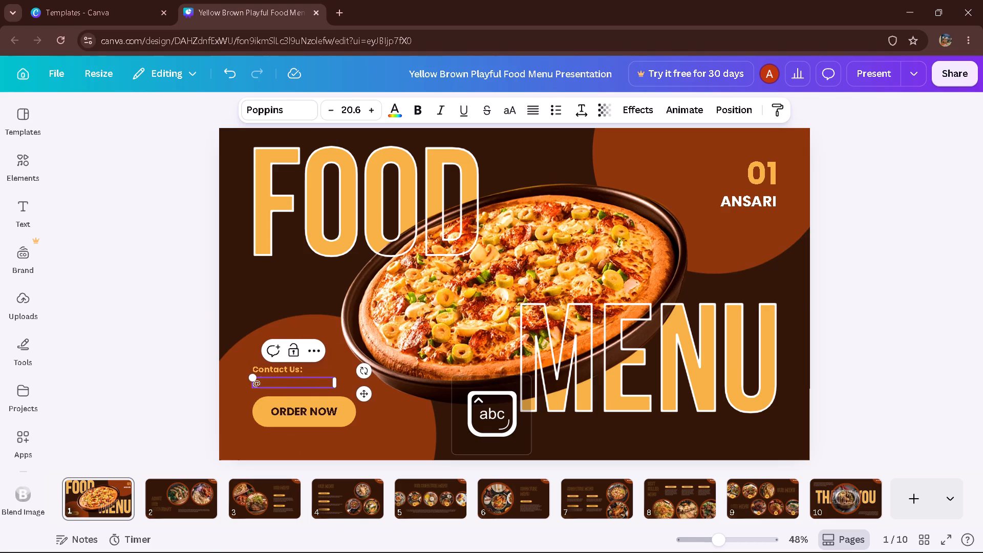
pyautogui.write('ansa')
pyautogui.write('ri')
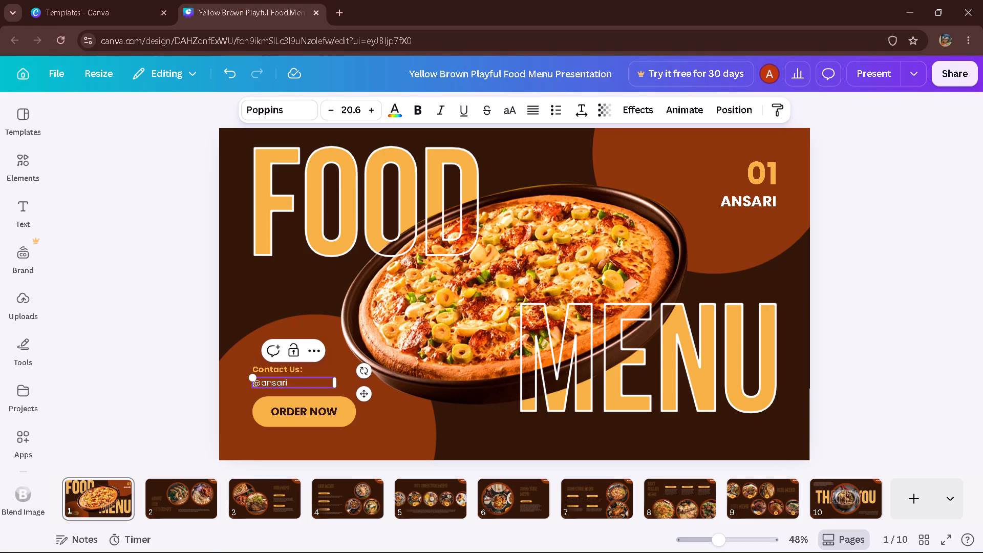
pyautogui.write('food')
pyautogui.doubleClick(875, 226)
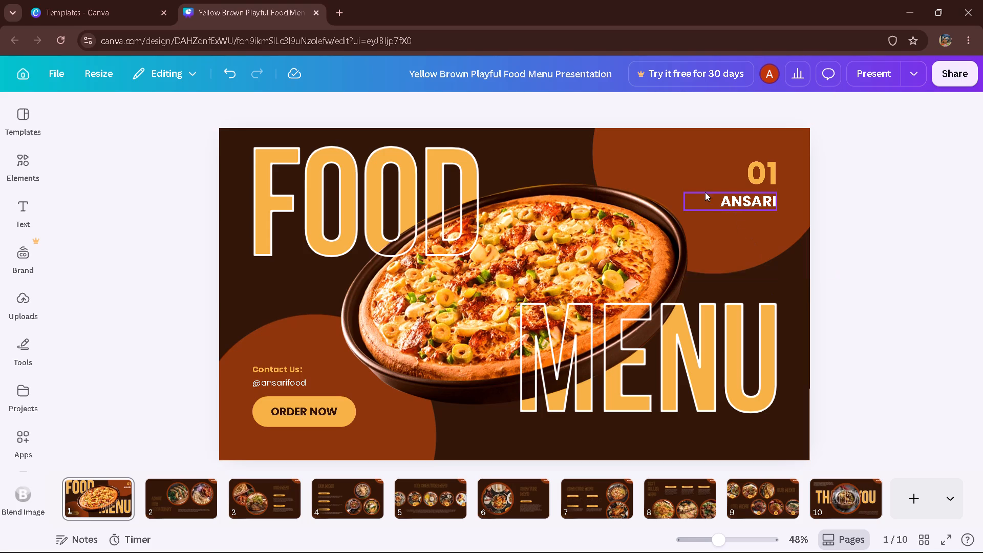
# Enlarge the brown circle behind the 01 and ANSARI text and reposition it over the slide's upper-right corner.
pyautogui.click(658, 163)
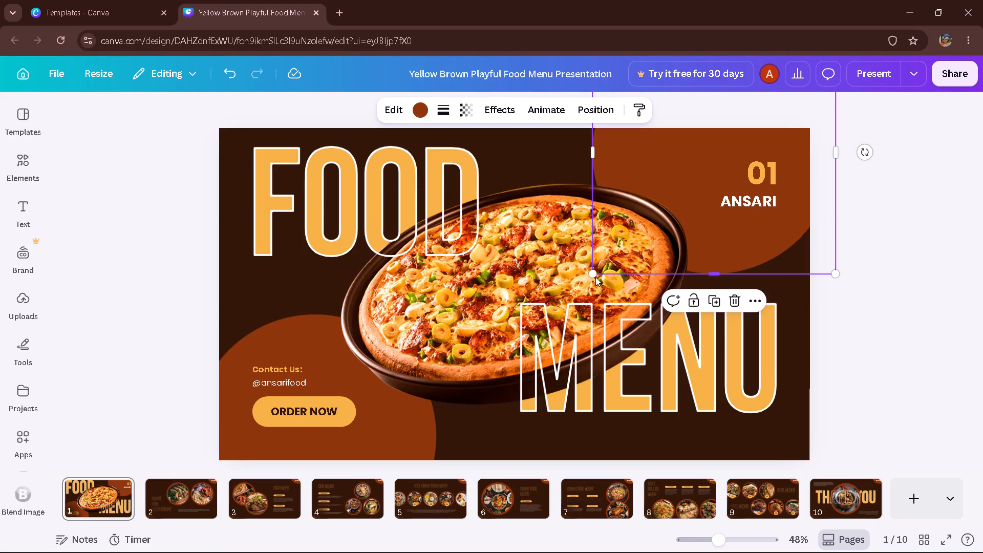
pyautogui.moveTo(595, 277); pyautogui.dragTo(560, 288)
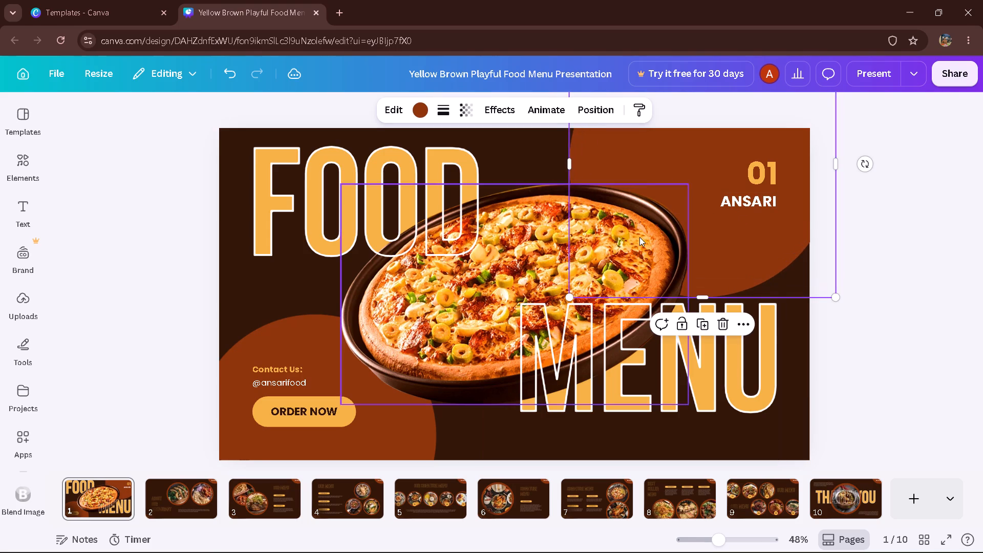
pyautogui.moveTo(839, 297); pyautogui.dragTo(859, 310)
pyautogui.moveTo(821, 197); pyautogui.dragTo(857, 154)
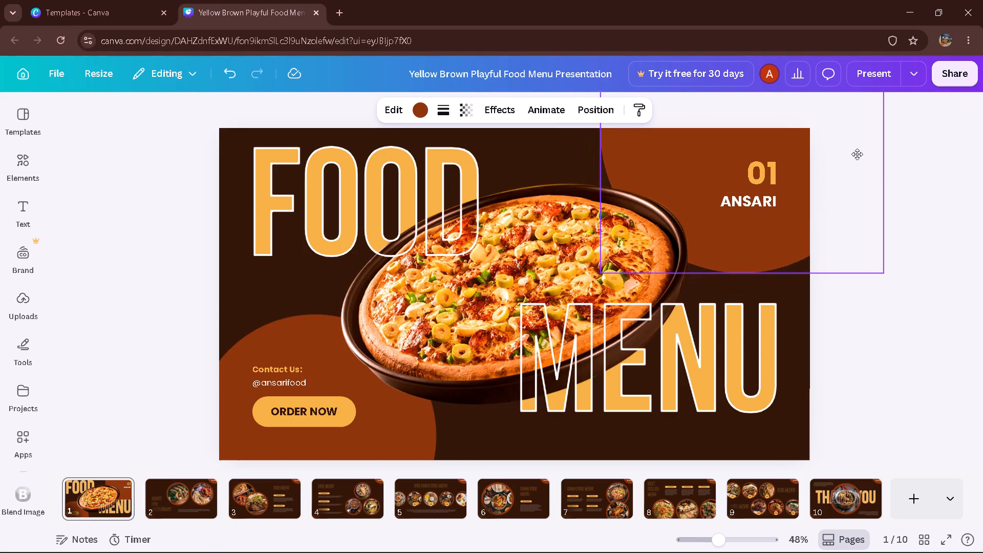
pyautogui.moveTo(857, 154); pyautogui.dragTo(839, 165)
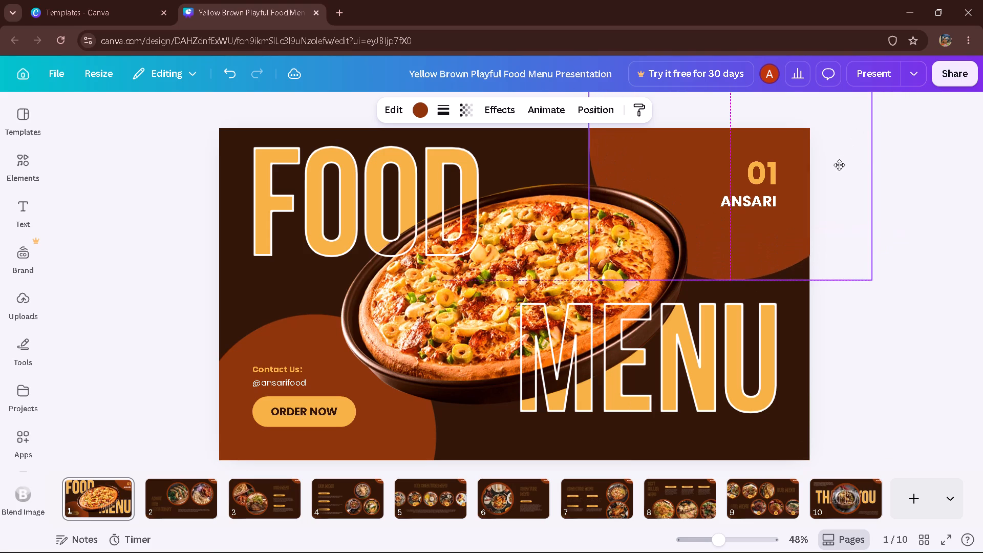
pyautogui.moveTo(839, 165); pyautogui.dragTo(826, 176)
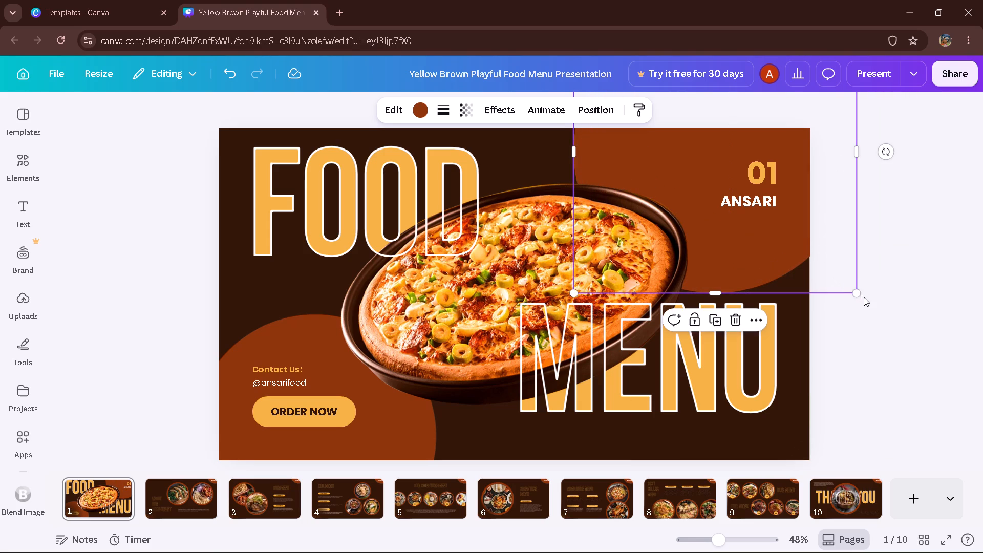
# Shrink the brown circle behind ANSARI to about 760 by 760 and reposition it around the text in the slide's corner.
pyautogui.moveTo(854, 295); pyautogui.dragTo(819, 291)
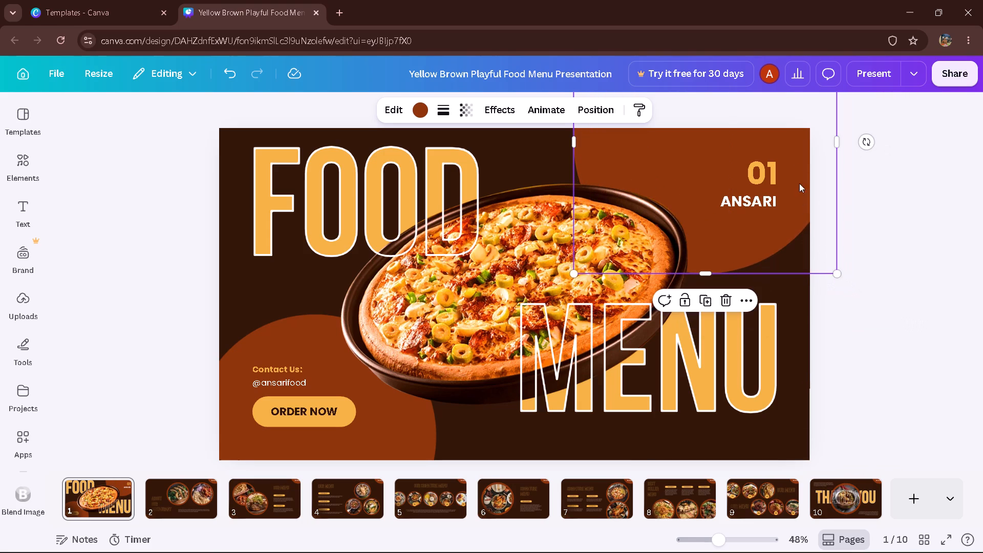
pyautogui.moveTo(765, 120); pyautogui.dragTo(777, 144)
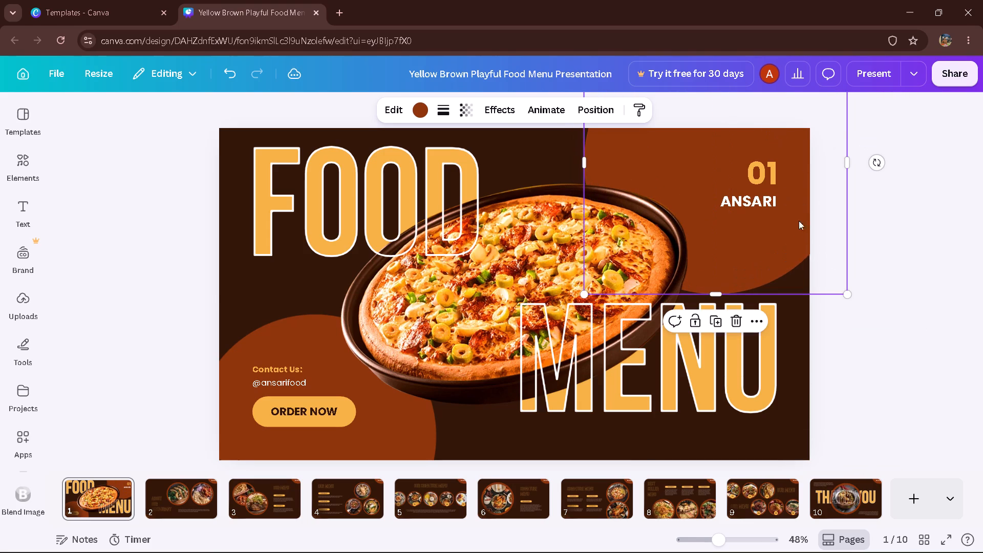
pyautogui.moveTo(843, 295); pyautogui.dragTo(801, 270)
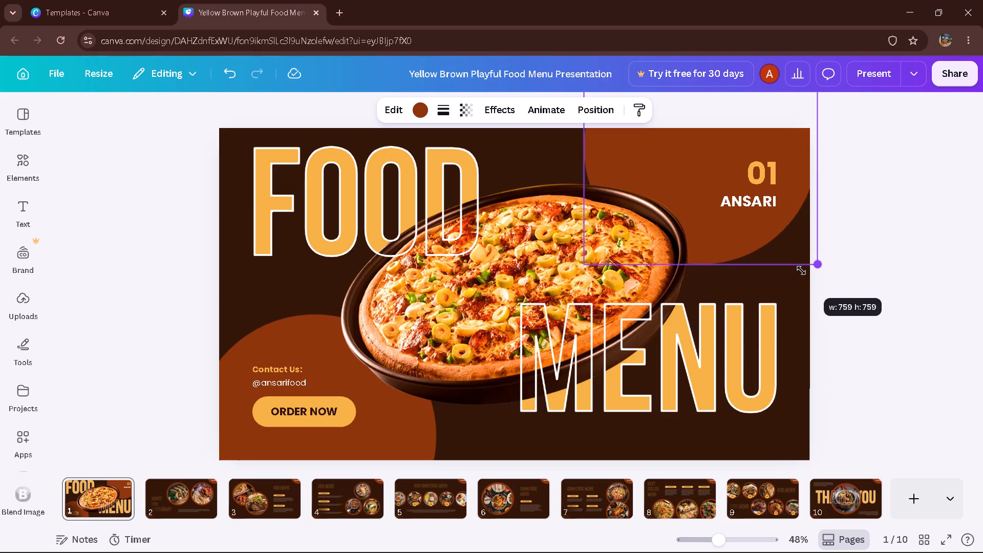
pyautogui.moveTo(801, 270); pyautogui.dragTo(795, 262)
pyautogui.moveTo(803, 252); pyautogui.dragTo(814, 268)
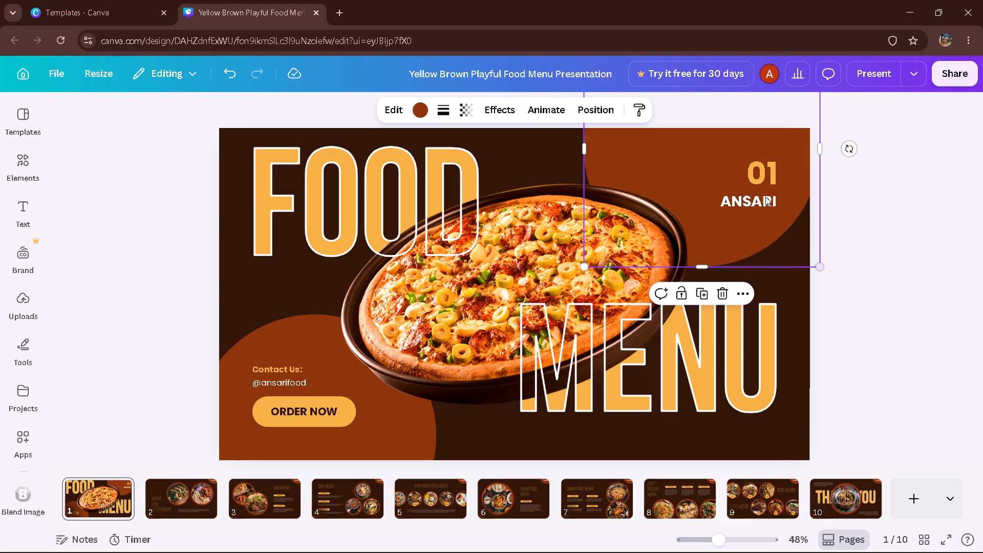
pyautogui.moveTo(770, 136); pyautogui.dragTo(792, 154)
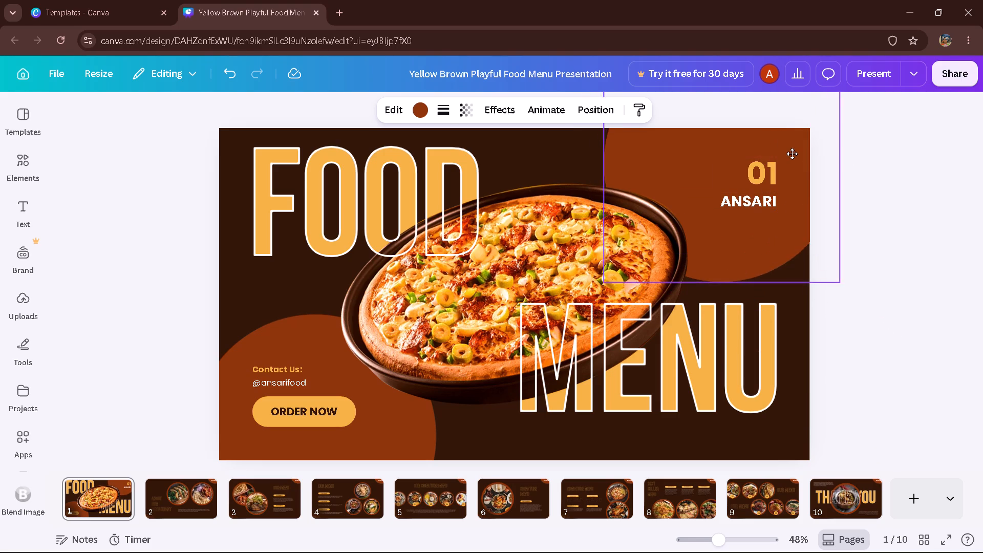
pyautogui.moveTo(792, 154); pyautogui.dragTo(783, 158)
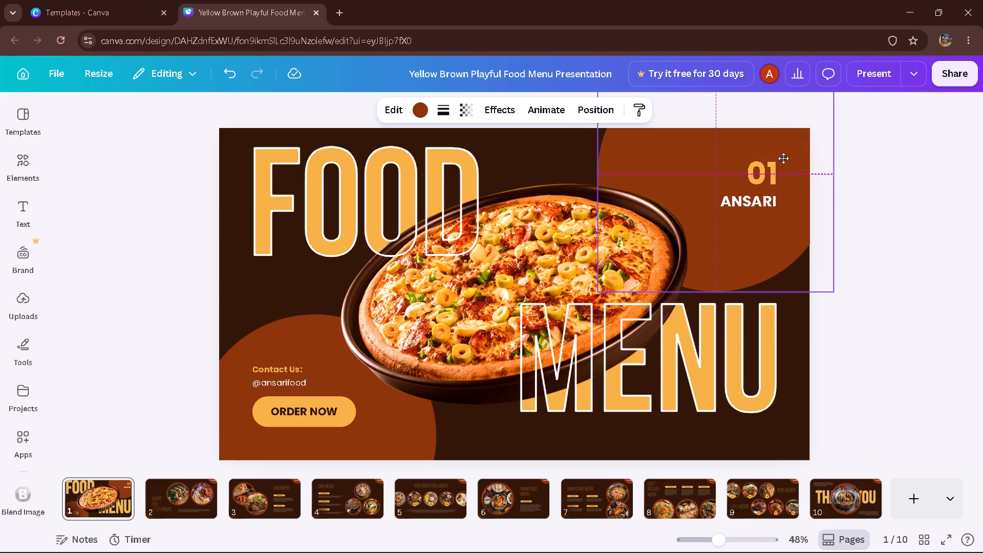
pyautogui.moveTo(783, 158); pyautogui.dragTo(777, 159)
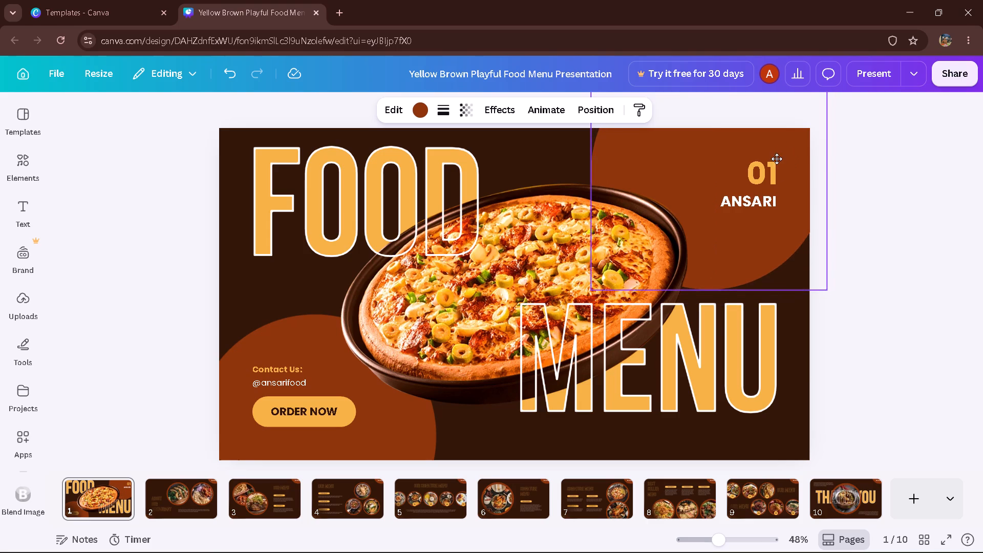
pyautogui.moveTo(777, 159); pyautogui.dragTo(777, 156)
# Enlarge the brown circle behind ANSARI slightly and shift it so its lower edge aligns with the slide's horizontal midline.
pyautogui.moveTo(826, 284); pyautogui.dragTo(832, 292)
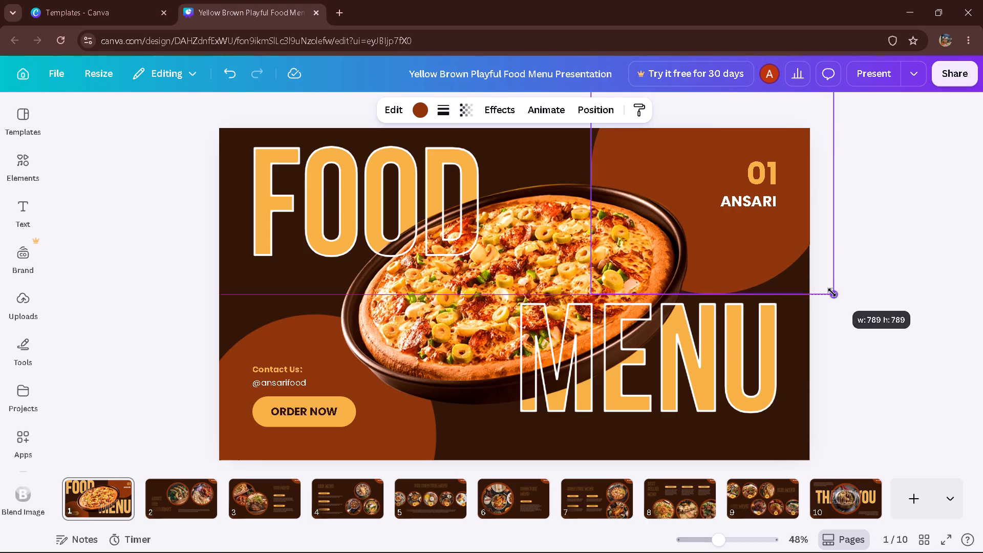
pyautogui.moveTo(832, 292); pyautogui.dragTo(837, 302)
pyautogui.moveTo(810, 134); pyautogui.dragTo(801, 132)
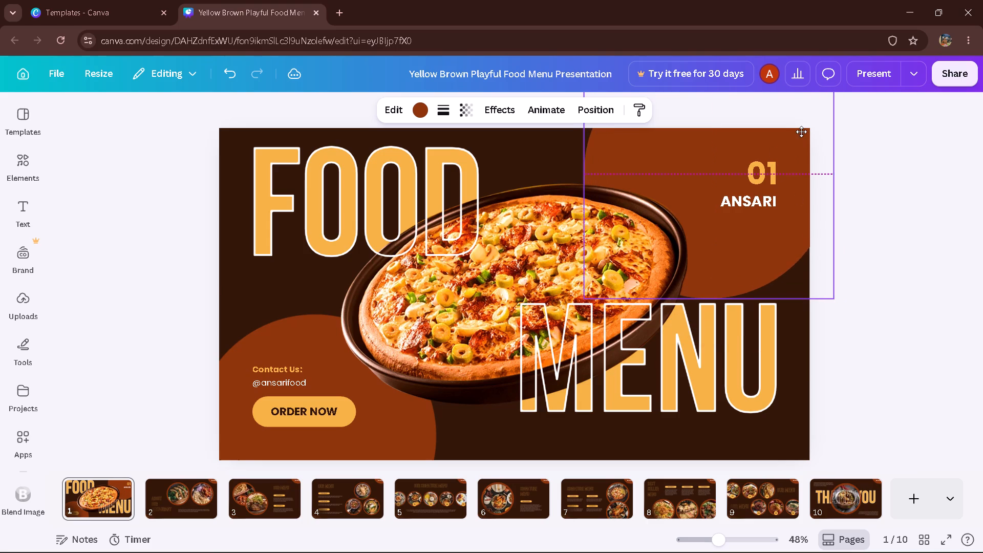
pyautogui.moveTo(801, 132); pyautogui.dragTo(807, 123)
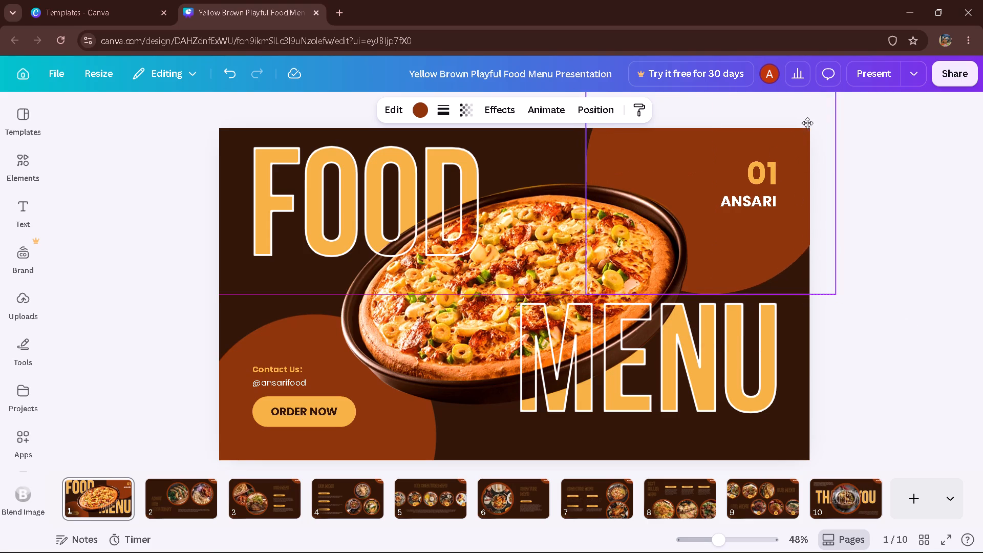
pyautogui.moveTo(807, 123); pyautogui.dragTo(812, 123)
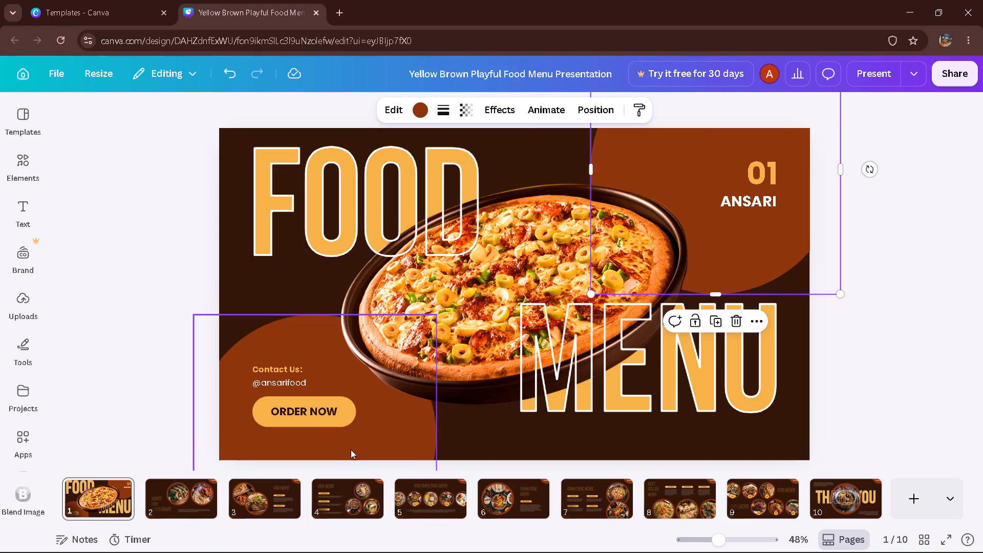
# Enlarge the brown circle behind Contact Us slightly and reposition it over the cover slide's lower-left corner.
pyautogui.click(351, 450)
pyautogui.moveTo(438, 315); pyautogui.dragTo(440, 315)
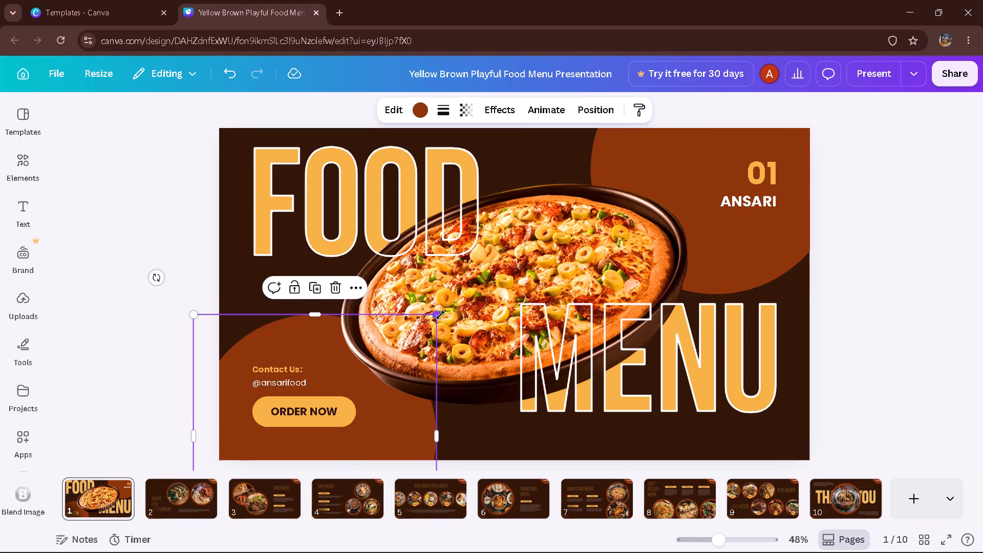
pyautogui.moveTo(440, 315); pyautogui.dragTo(458, 313)
pyautogui.moveTo(398, 434); pyautogui.dragTo(380, 440)
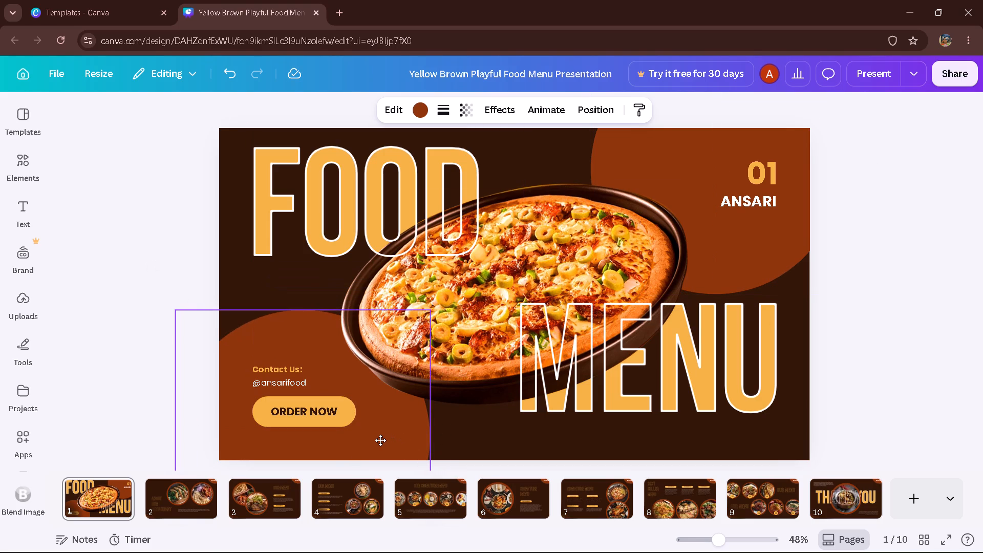
pyautogui.moveTo(380, 440); pyautogui.dragTo(409, 449)
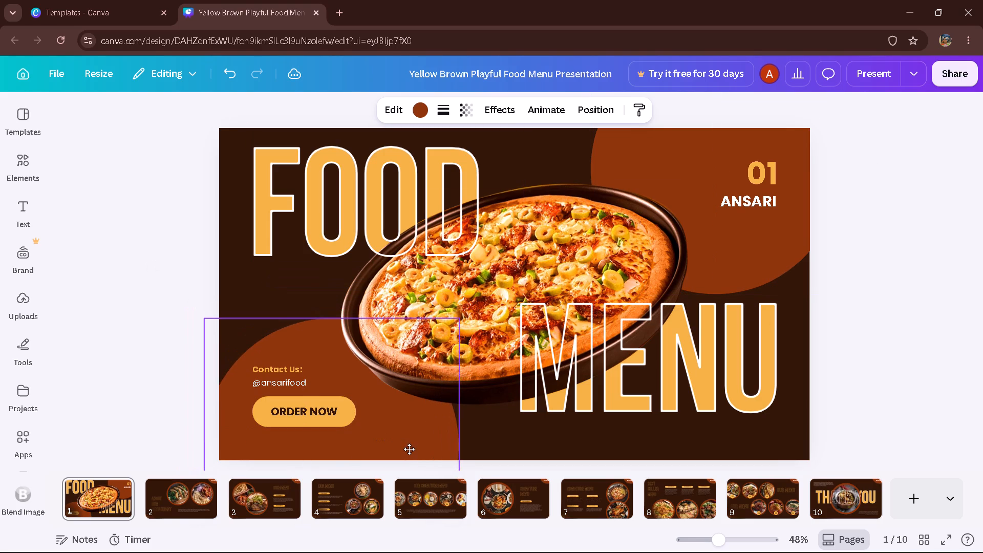
pyautogui.moveTo(409, 449); pyautogui.dragTo(398, 452)
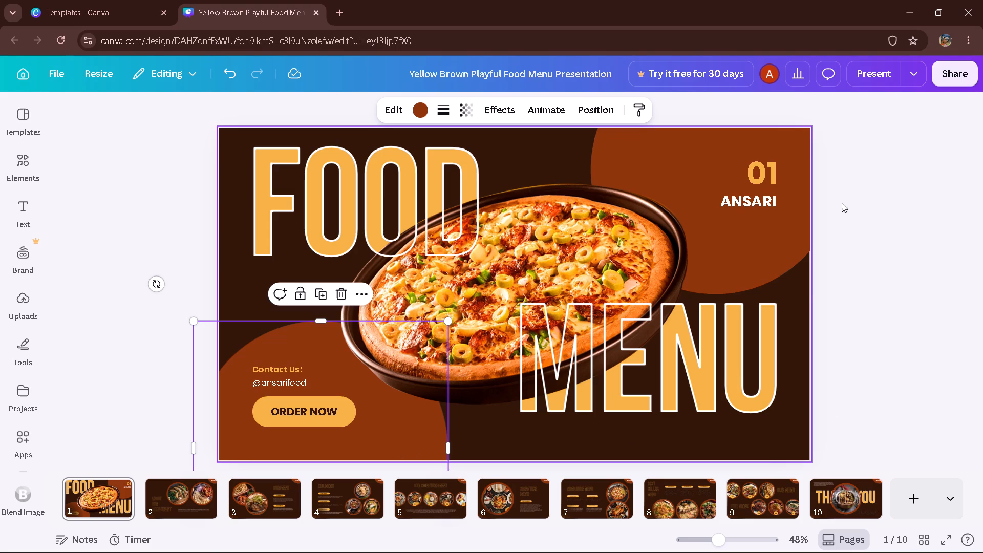
# Shift the brown circle behind 01 and ANSARI slightly up and to the left on the cover slide.
pyautogui.click(667, 138)
pyautogui.moveTo(673, 144); pyautogui.dragTo(673, 136)
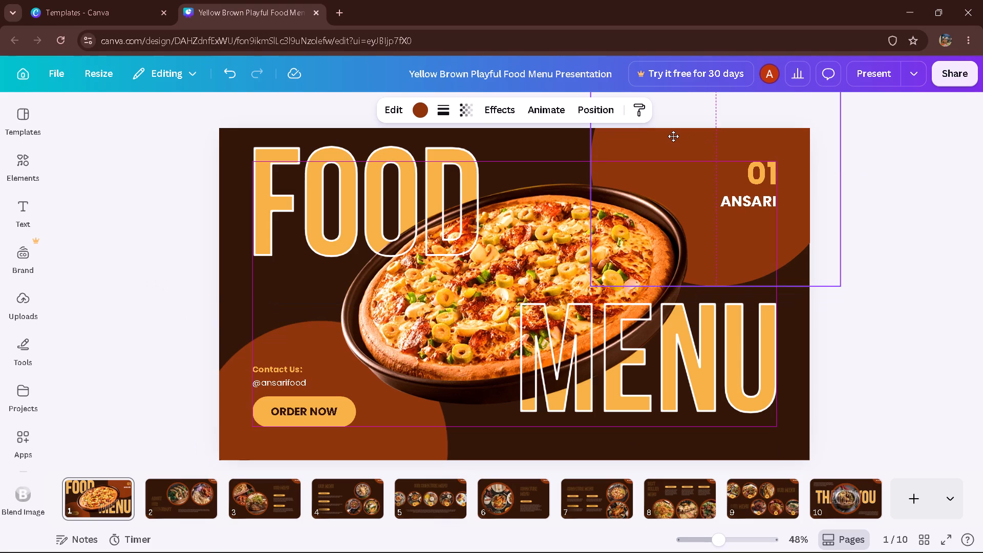
pyautogui.moveTo(673, 136); pyautogui.dragTo(667, 134)
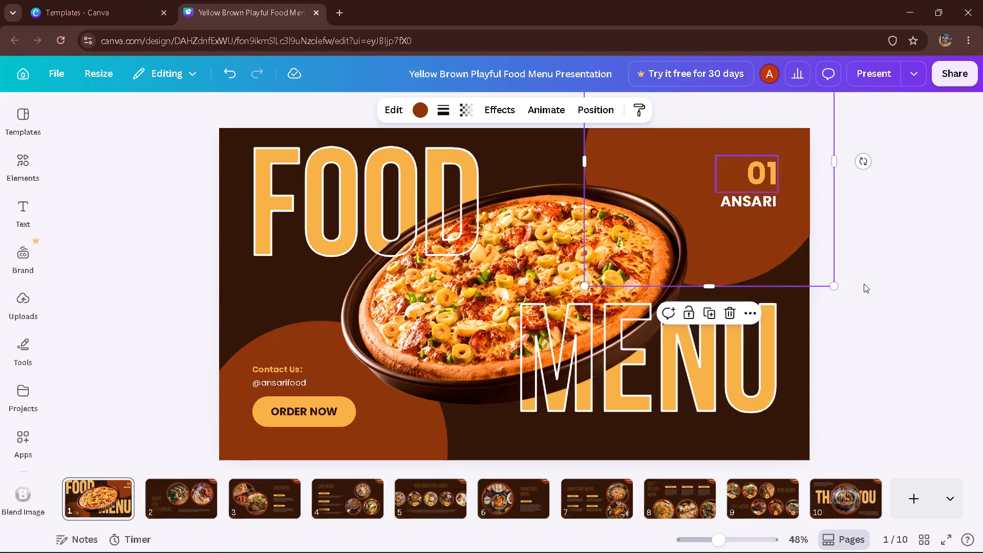
pyautogui.doubleClick(888, 284)
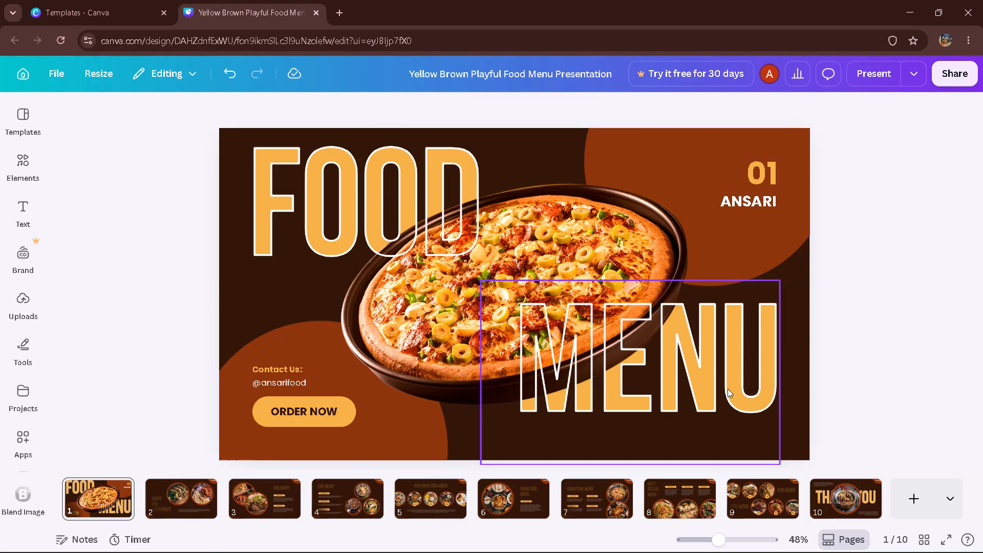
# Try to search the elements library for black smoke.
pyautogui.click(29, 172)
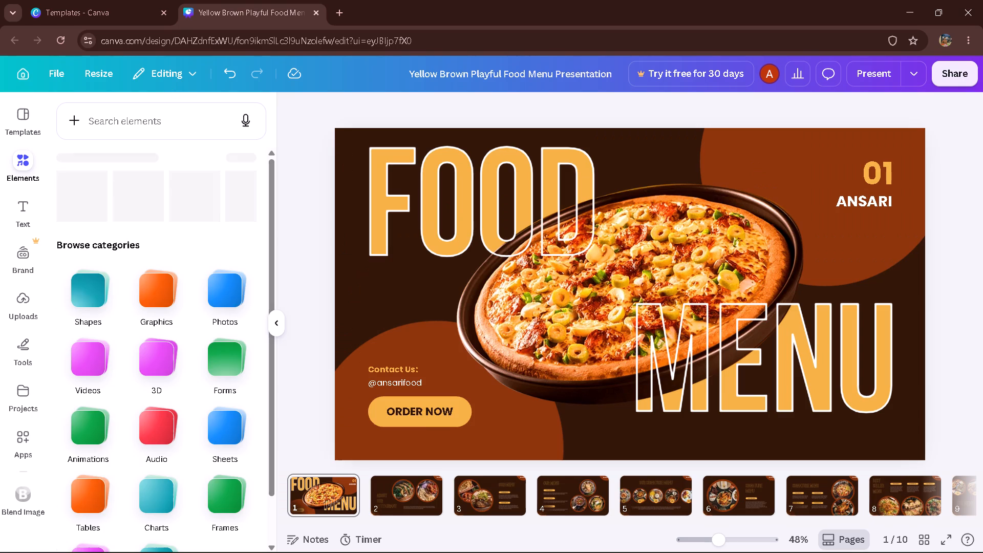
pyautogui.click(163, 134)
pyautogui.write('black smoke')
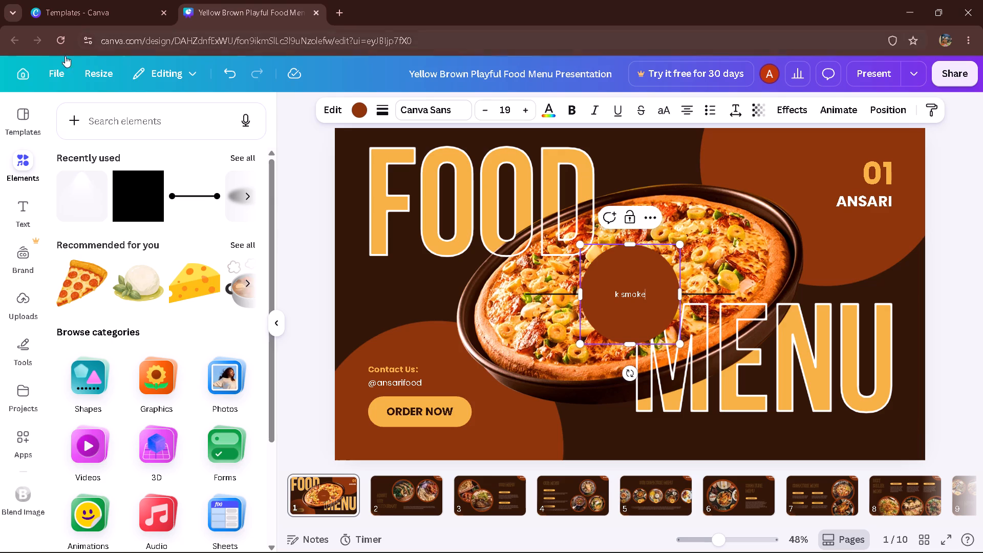
# Search the element graphics for black shadow and add the soft-edged oval shadow to the cover slide.
pyautogui.click(134, 125)
pyautogui.write('bl')
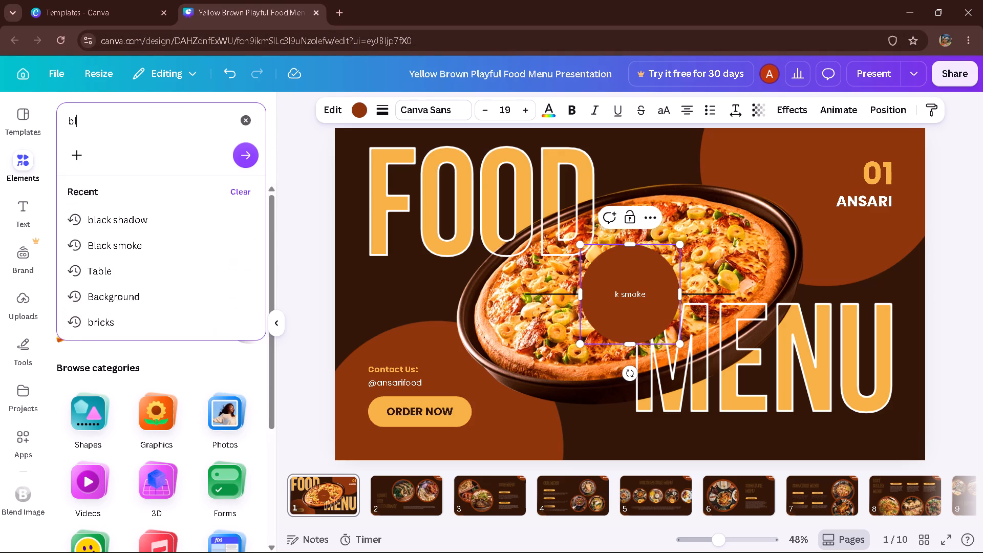
pyautogui.press('Down')
pyautogui.press('Return')
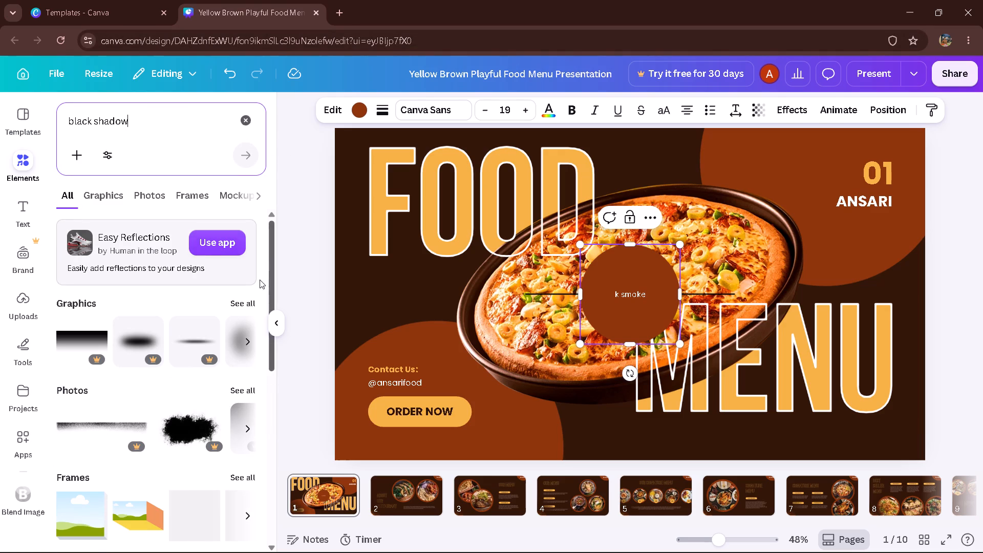
pyautogui.click(248, 309)
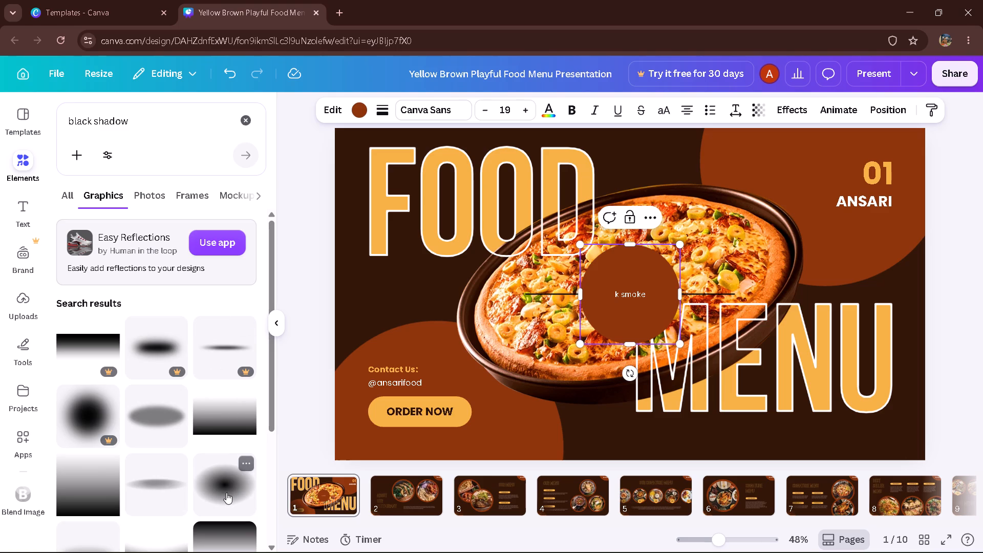
pyautogui.click(226, 493)
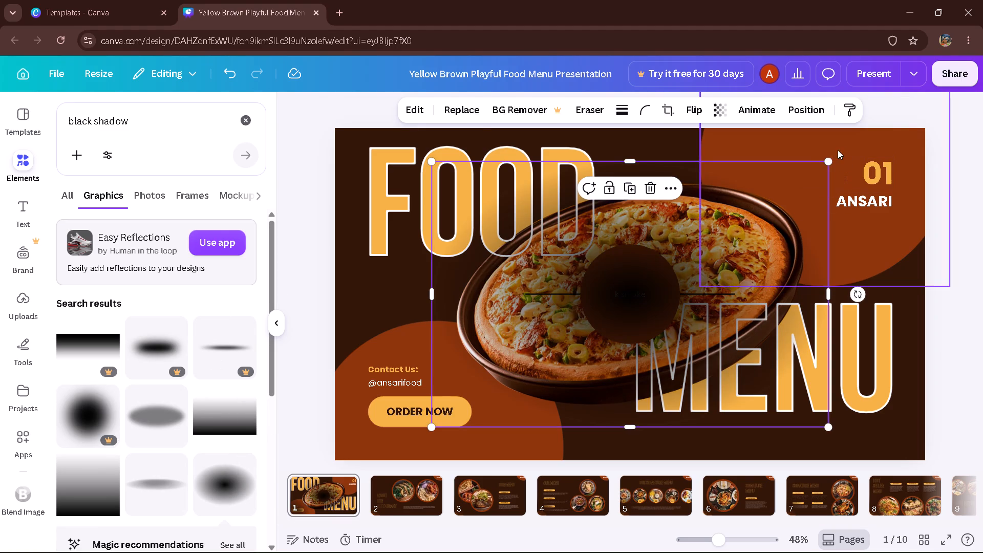
# Resize the black shadow to about 1416 by 949 px and position it over the pizza, near the slide's centre.
pyautogui.moveTo(831, 159); pyautogui.dragTo(864, 155)
pyautogui.moveTo(818, 228); pyautogui.dragTo(808, 233)
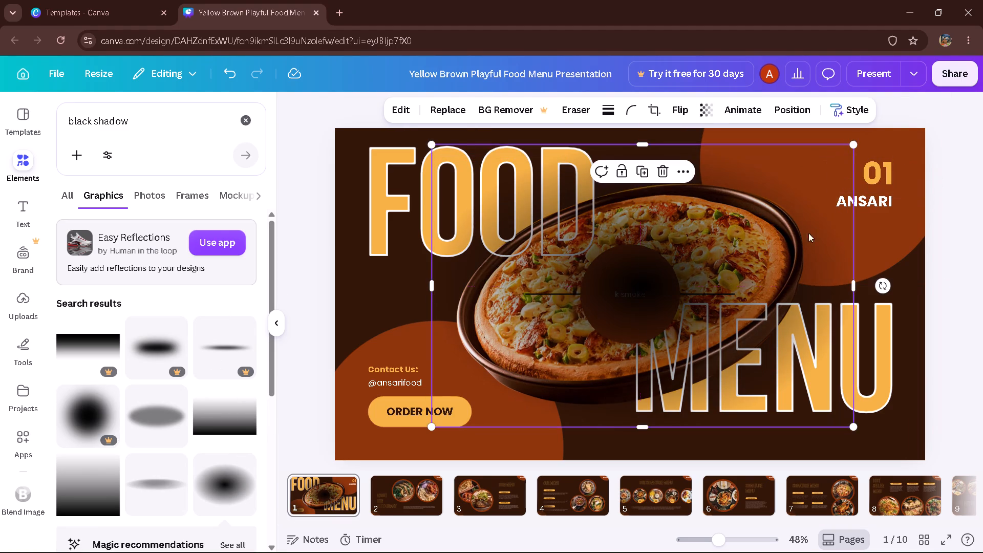
pyautogui.moveTo(808, 233); pyautogui.dragTo(768, 135)
pyautogui.click(629, 333)
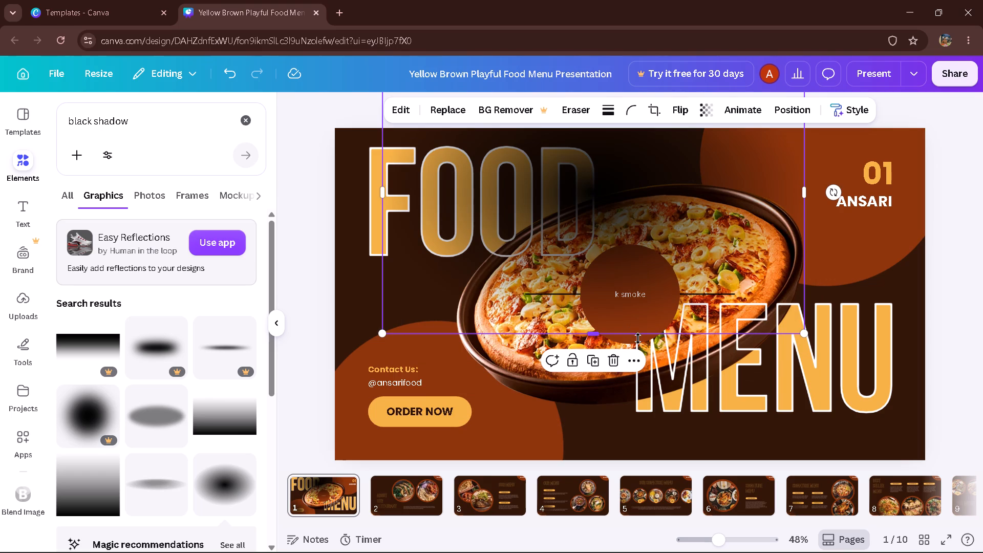
pyautogui.click(670, 177)
pyautogui.moveTo(694, 168); pyautogui.dragTo(705, 247)
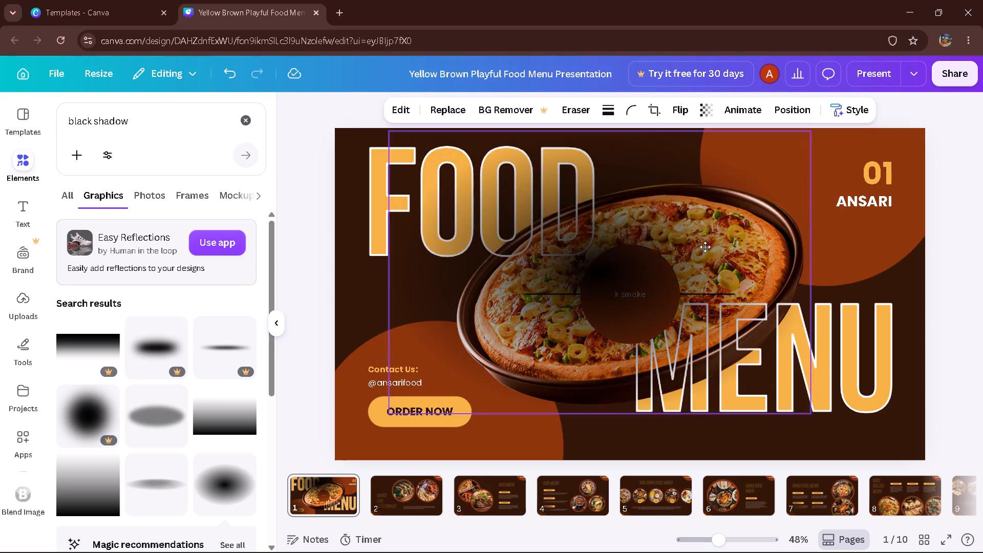
pyautogui.moveTo(705, 247); pyautogui.dragTo(721, 253)
pyautogui.moveTo(412, 423); pyautogui.dragTo(352, 441)
pyautogui.moveTo(617, 291); pyautogui.dragTo(643, 287)
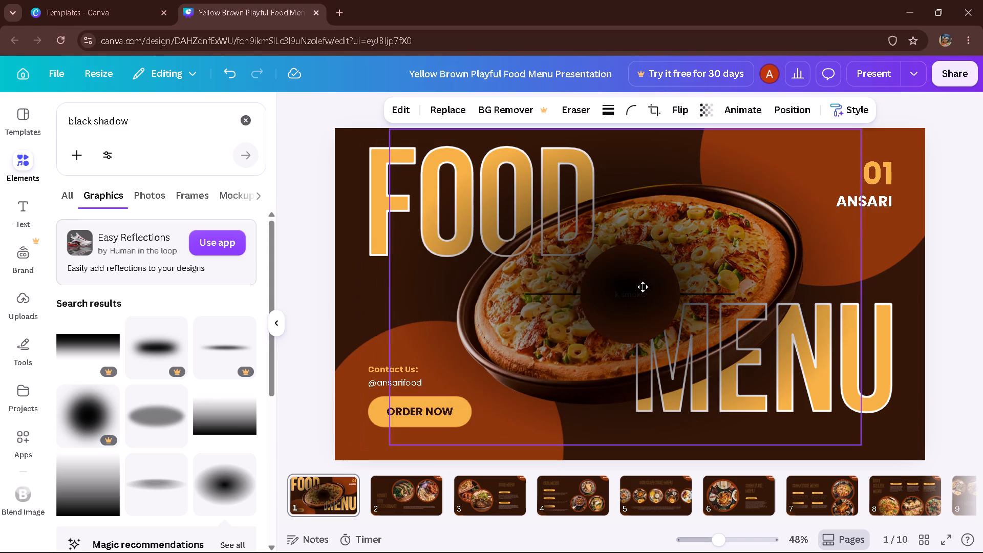
pyautogui.moveTo(643, 287); pyautogui.dragTo(640, 287)
pyautogui.moveTo(855, 130); pyautogui.dragTo(826, 141)
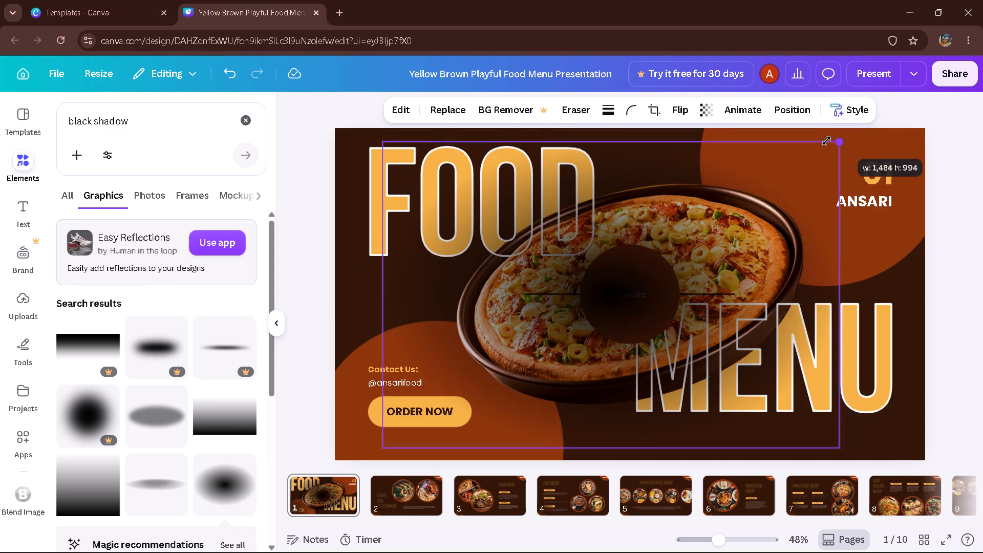
pyautogui.moveTo(826, 141); pyautogui.dragTo(815, 147)
pyautogui.moveTo(660, 282); pyautogui.dragTo(687, 260)
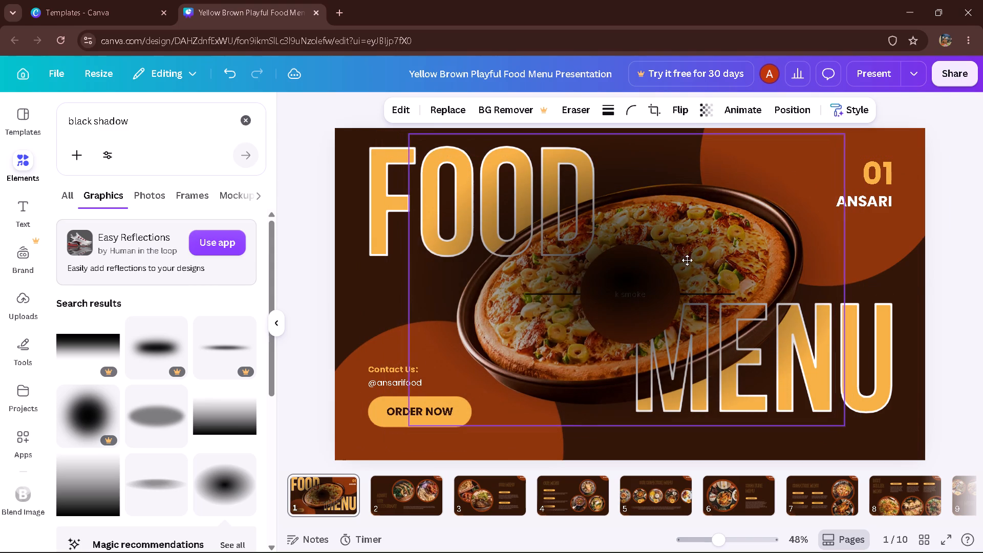
pyautogui.moveTo(687, 260); pyautogui.dragTo(672, 264)
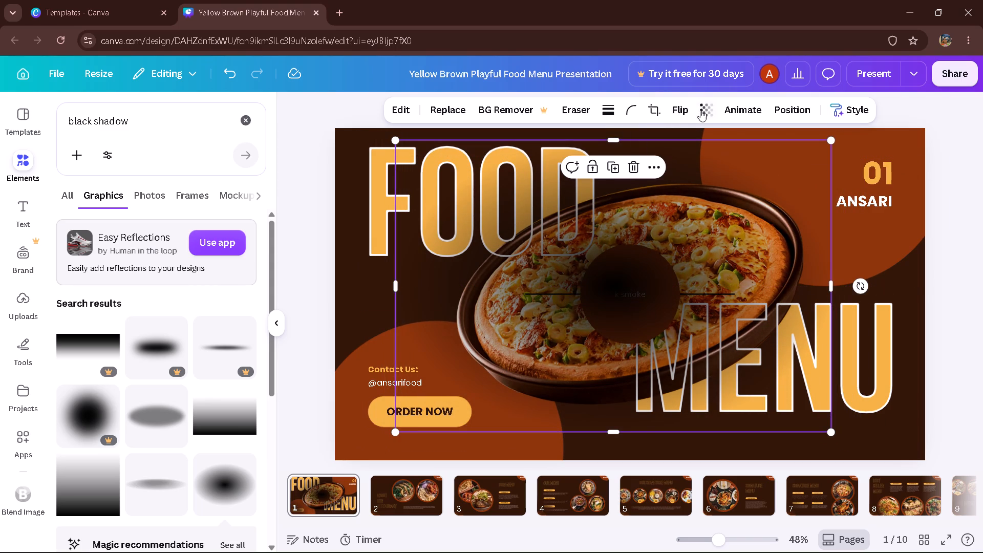
# Set the black shadow's transparency to 50.
pyautogui.click(703, 110)
pyautogui.click(701, 168)
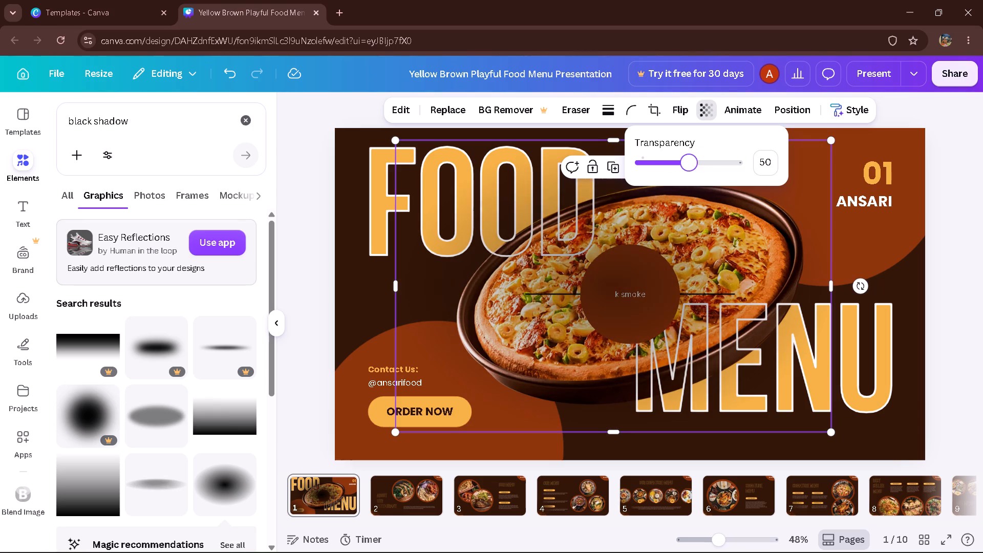
# Move the black shadow's layer directly beneath the pizza and above the solid FOOD text.
pyautogui.click(784, 112)
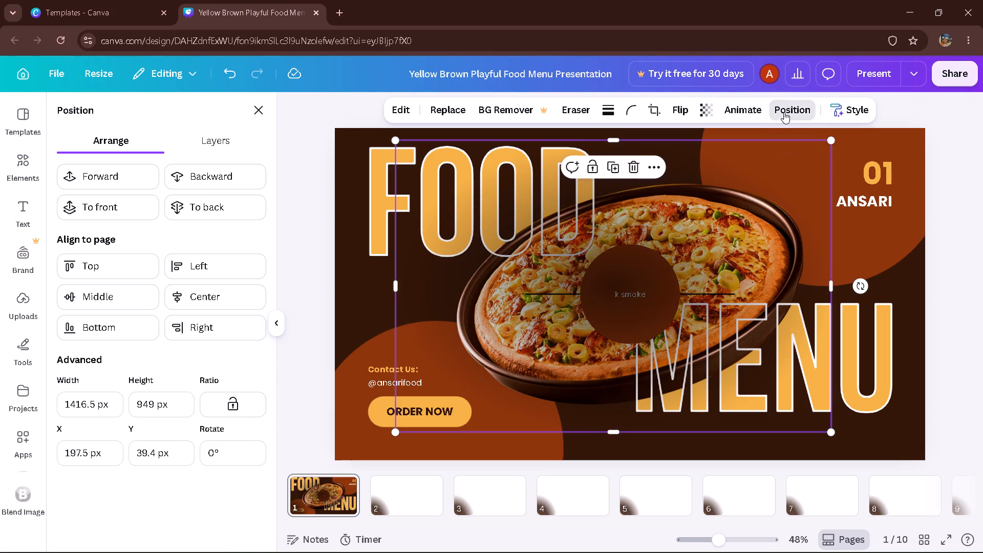
pyautogui.click(205, 143)
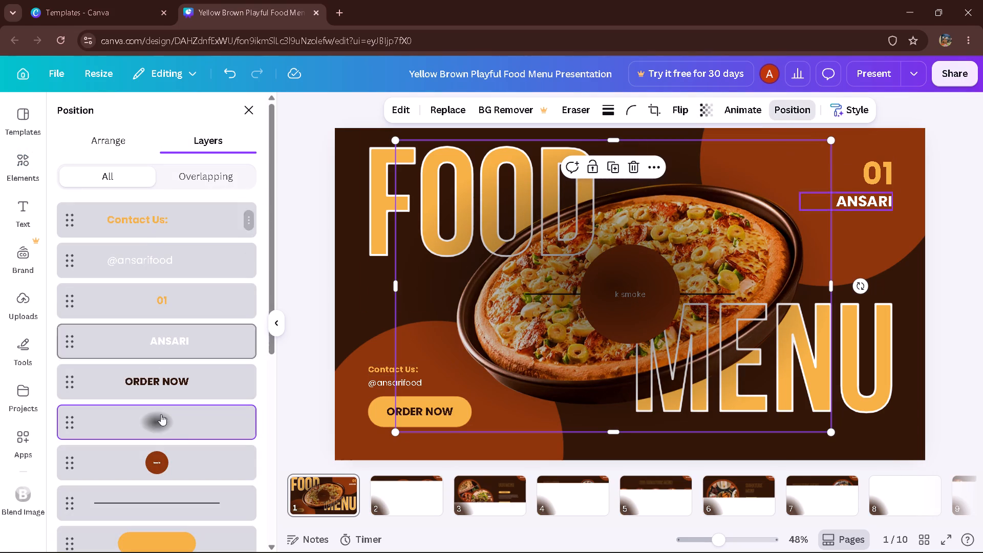
pyautogui.moveTo(183, 426); pyautogui.dragTo(175, 552)
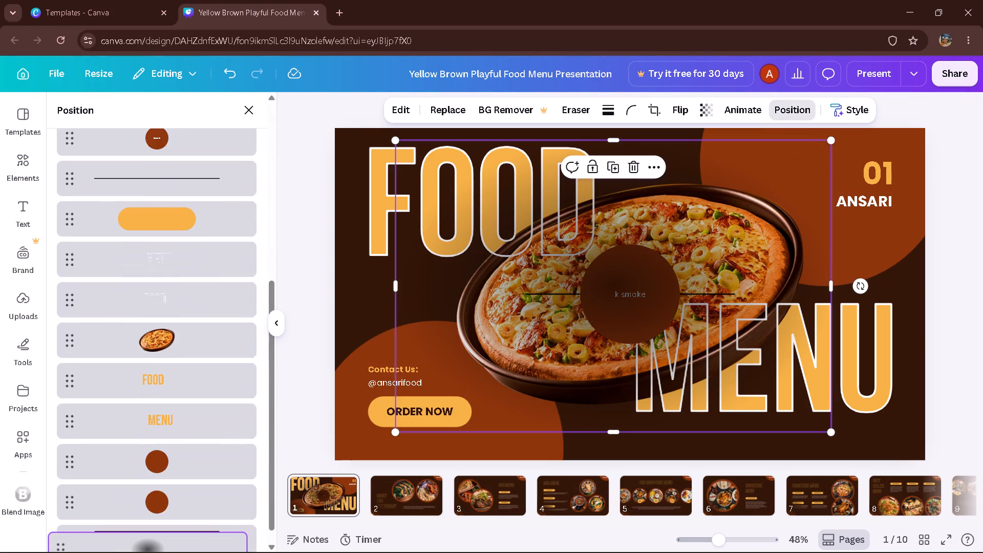
pyautogui.moveTo(175, 552); pyautogui.dragTo(181, 351)
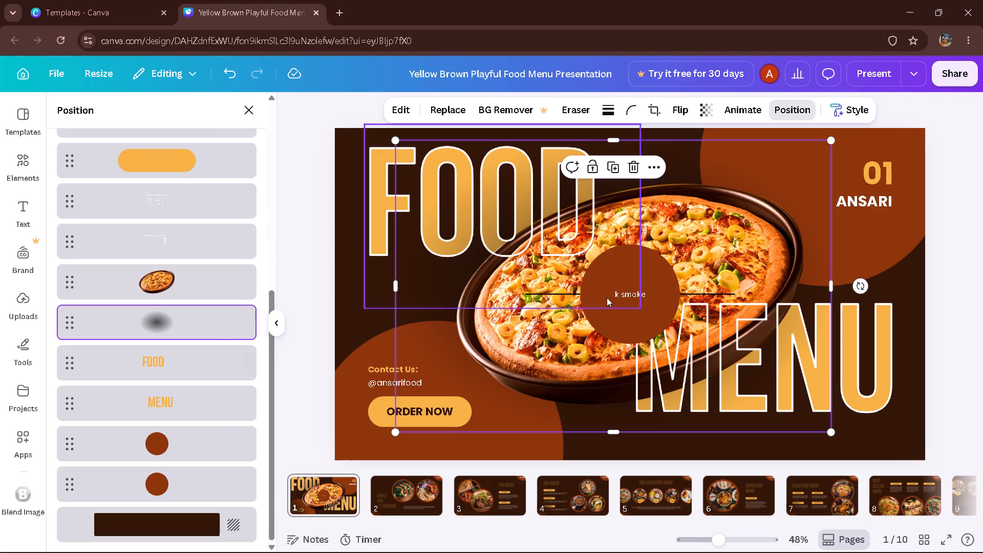
# Delete the stray brown circle with the text "k smoke" and the stray black line across the pizza.
pyautogui.click(629, 266)
pyautogui.press('Delete')
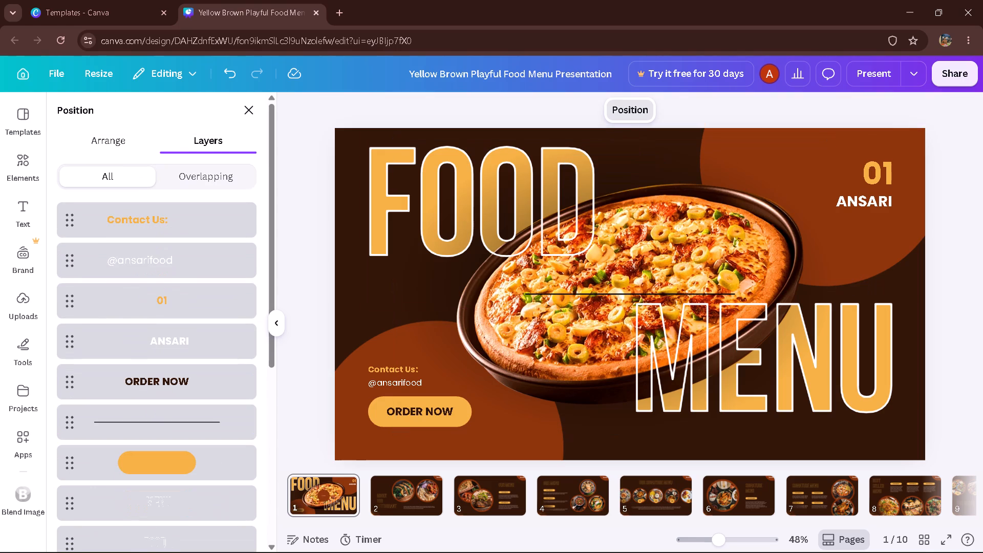
pyautogui.click(560, 297)
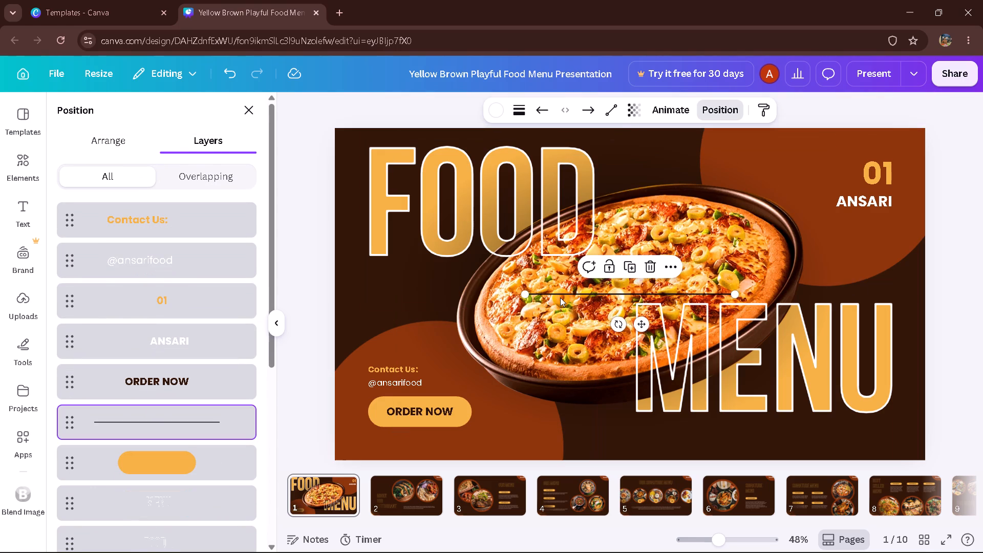
pyautogui.press('Delete')
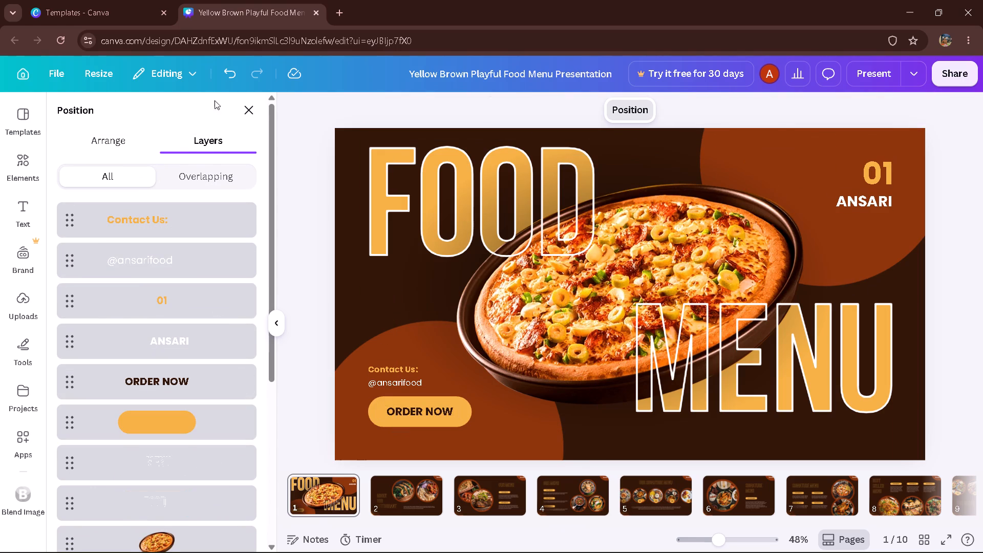
pyautogui.click(241, 104)
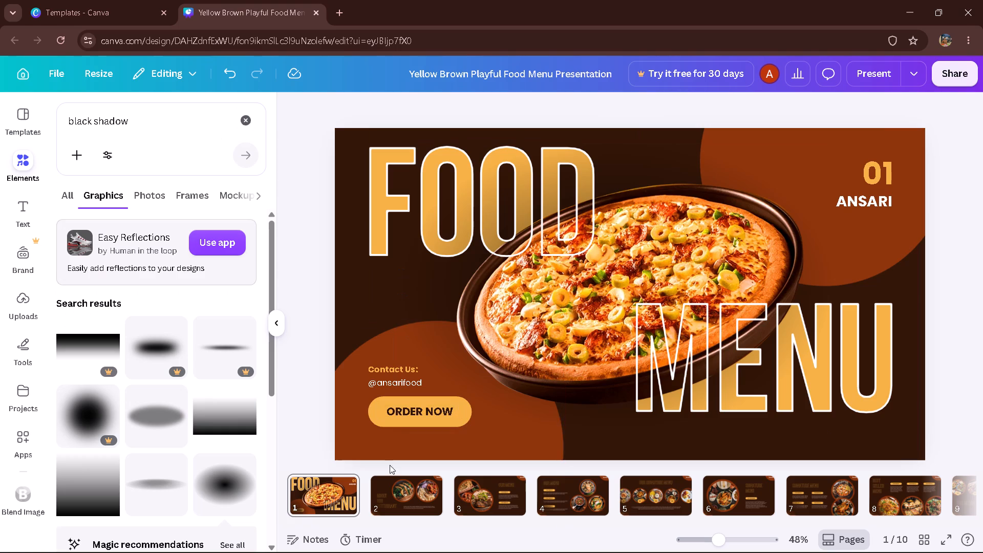
# On slide 2, shift the brown circle behind the number 02 slightly up and to the left.
pyautogui.click(392, 490)
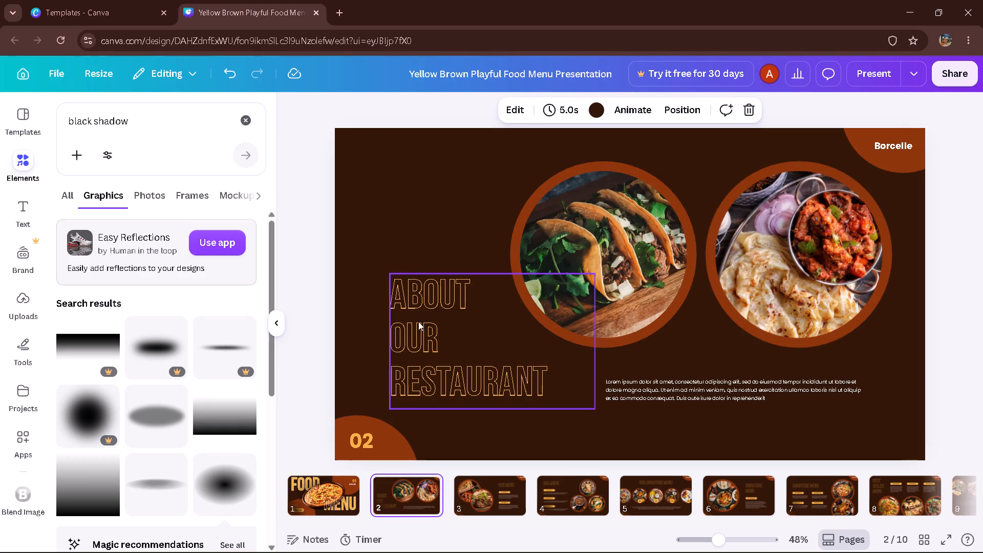
pyautogui.click(399, 440)
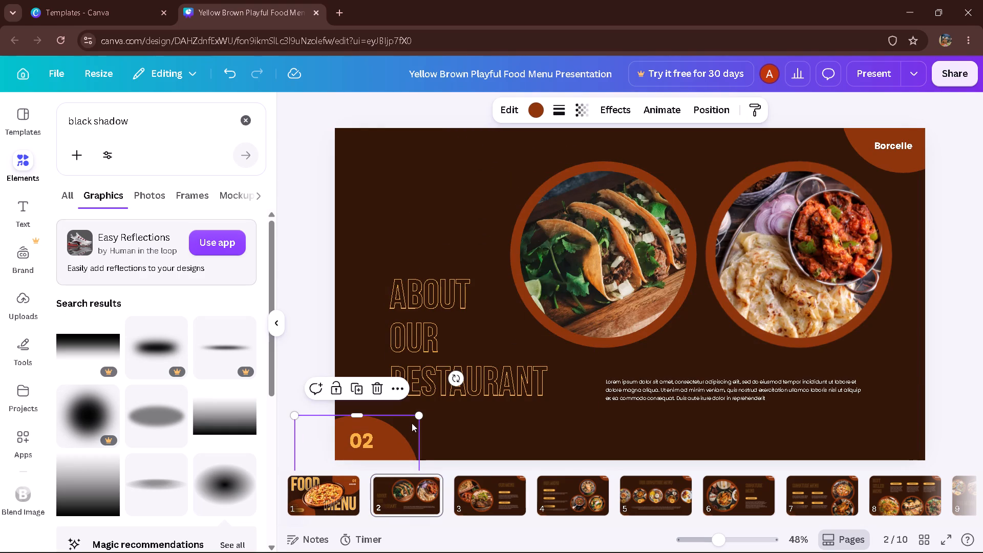
pyautogui.moveTo(418, 421); pyautogui.dragTo(420, 418)
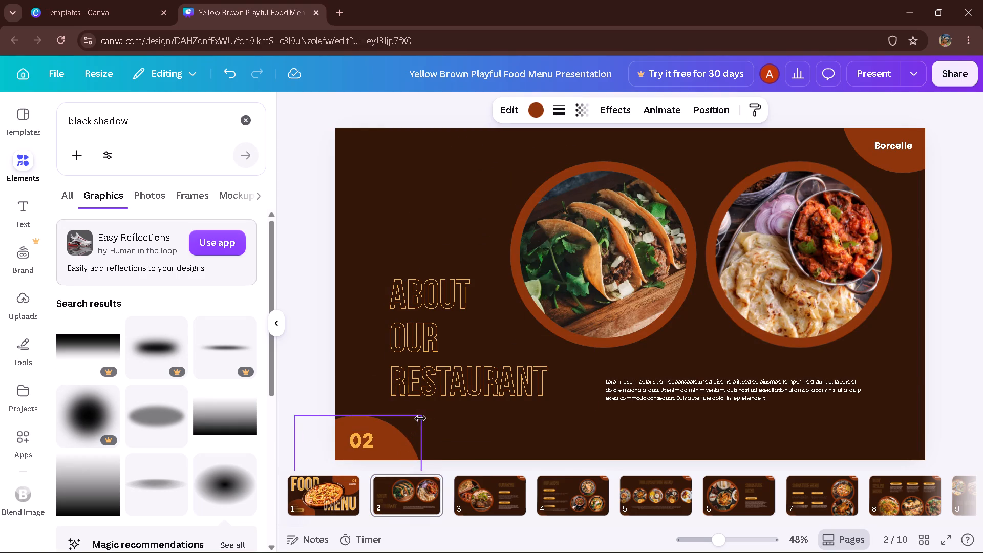
pyautogui.moveTo(420, 418); pyautogui.dragTo(419, 416)
pyautogui.moveTo(403, 434); pyautogui.dragTo(394, 416)
# Increase the font size of the number 02 on slide 2 to 52.2.
pyautogui.click(358, 436)
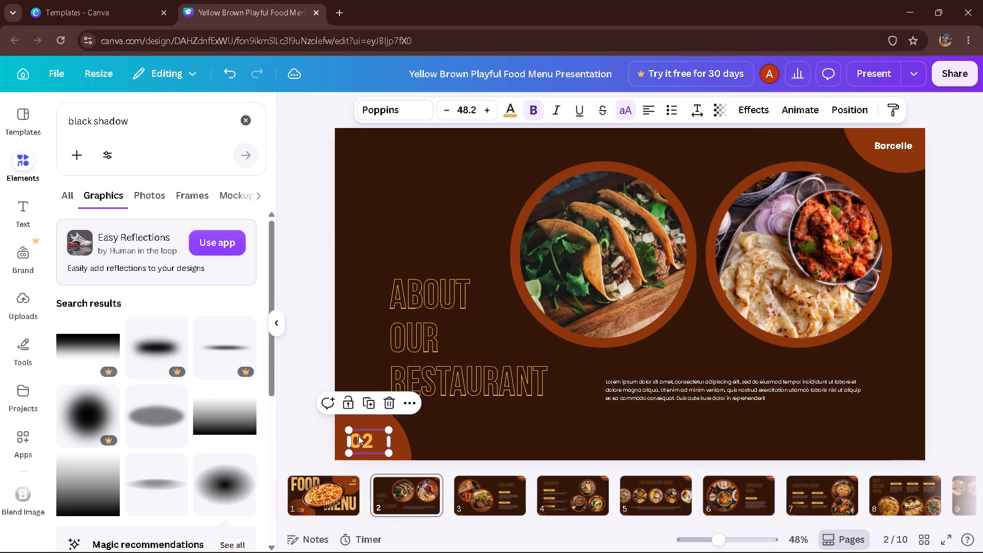
pyautogui.doubleClick(490, 112)
pyautogui.doubleClick(490, 112)
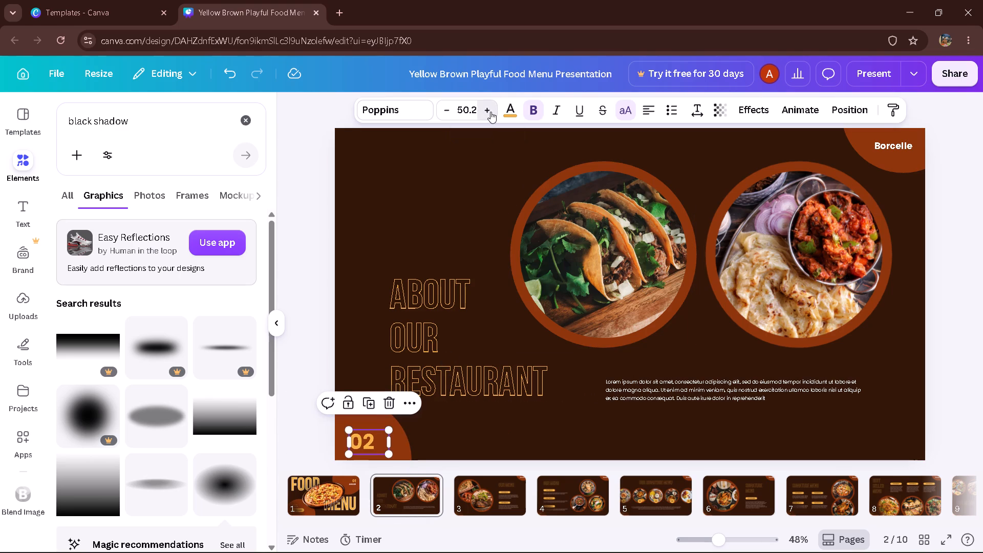
pyautogui.click(432, 385)
pyautogui.click(365, 445)
pyautogui.click(365, 445)
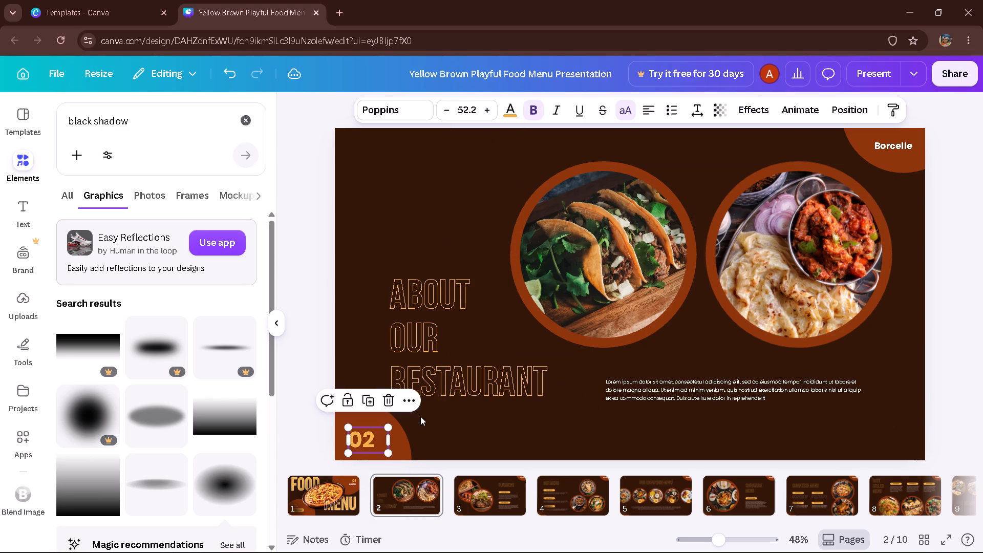
# On slide 2, enlarge the brown corner circle behind the Borcelle text and shift it slightly down and to the right.
pyautogui.click(903, 156)
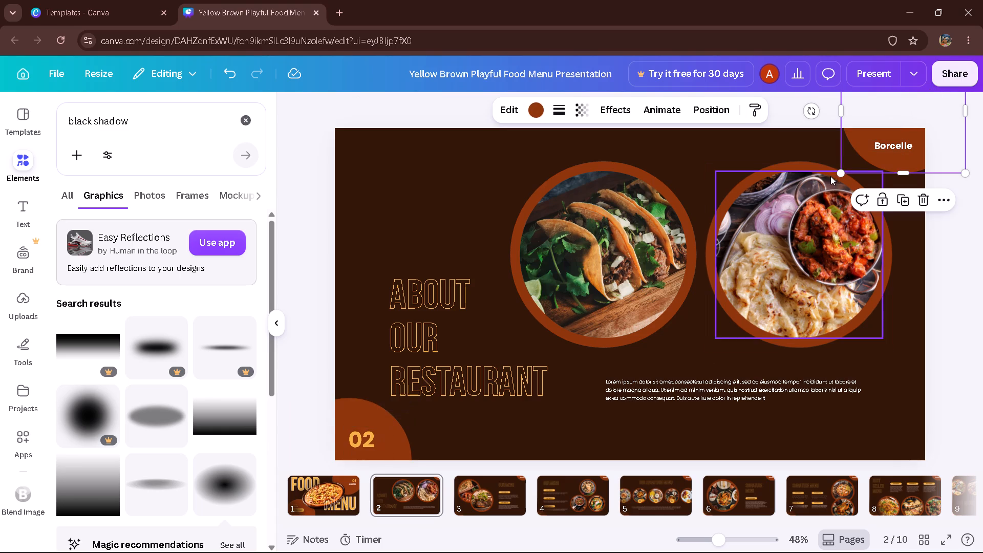
pyautogui.moveTo(837, 174); pyautogui.dragTo(820, 178)
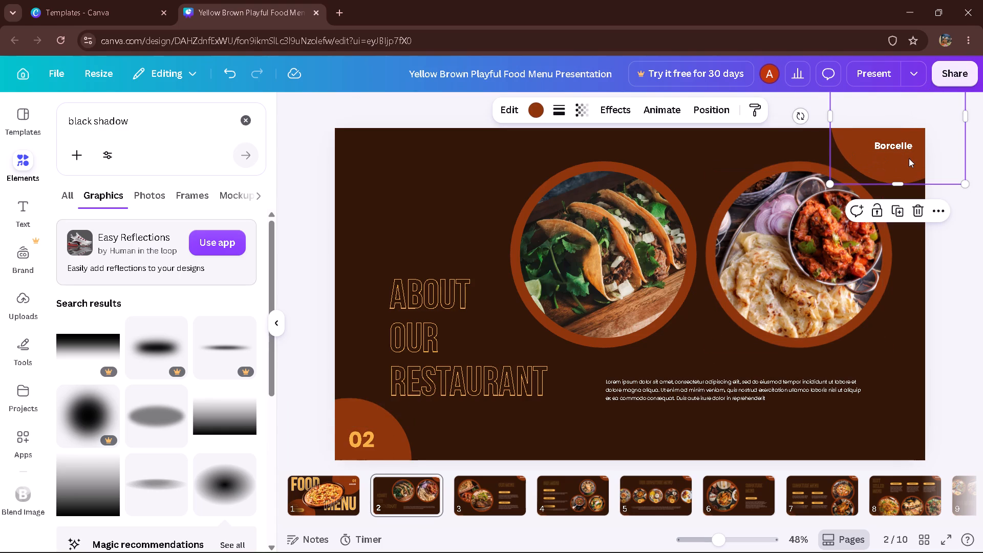
pyautogui.moveTo(933, 143); pyautogui.dragTo(951, 154)
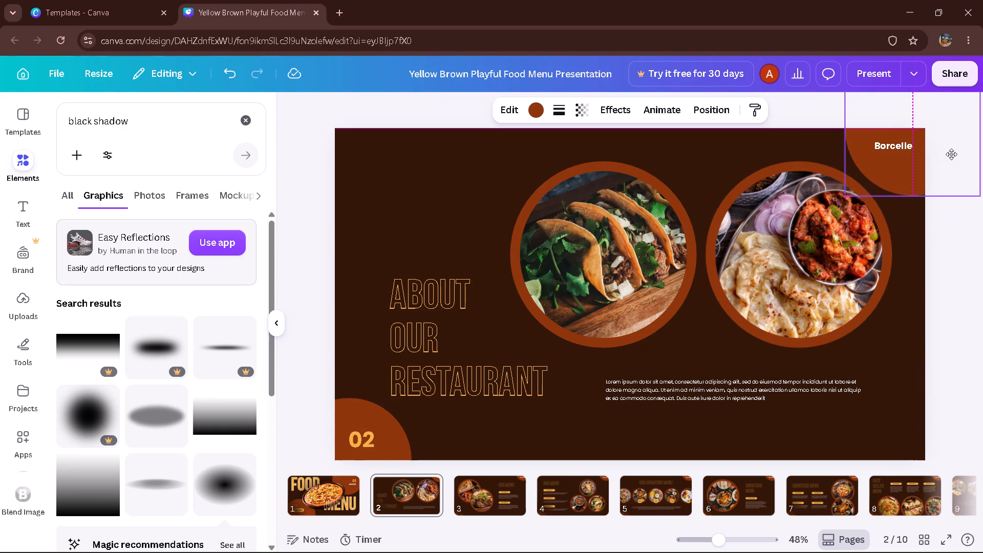
pyautogui.moveTo(951, 154); pyautogui.dragTo(947, 154)
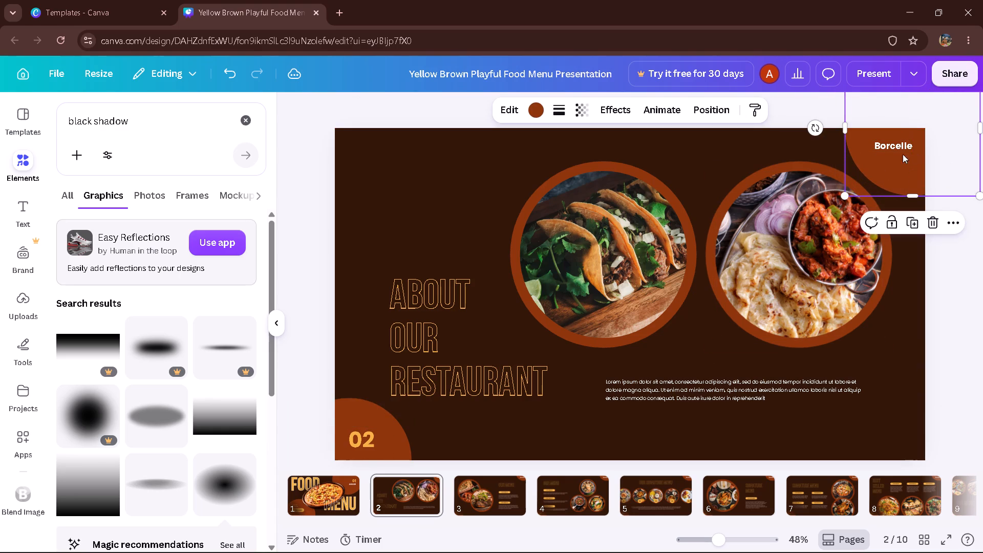
# Replace the brand text Borcelle in slide 2's upper corner with ANSARI.
pyautogui.doubleClick(900, 147)
pyautogui.doubleClick(902, 147)
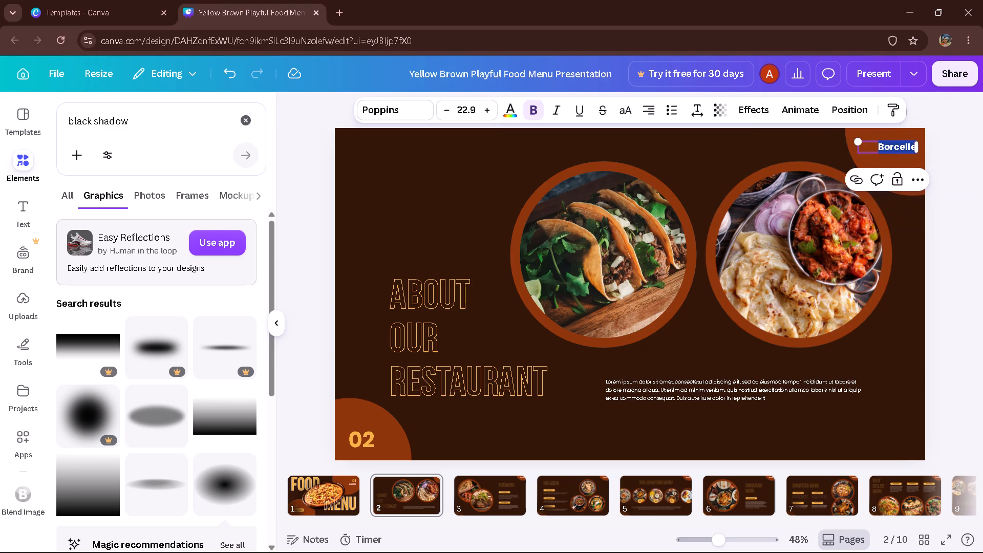
pyautogui.press('BackSpace')
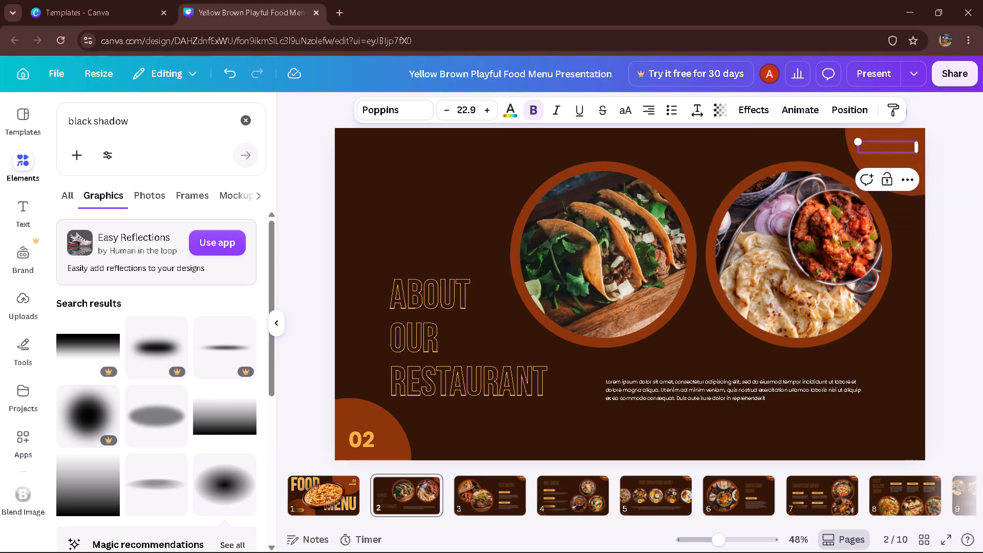
pyautogui.write('amsa')
pyautogui.press('BackSpace')
pyautogui.press('BackSpace')
pyautogui.press('BackSpace')
pyautogui.write('ANSA')
pyautogui.write('RI')
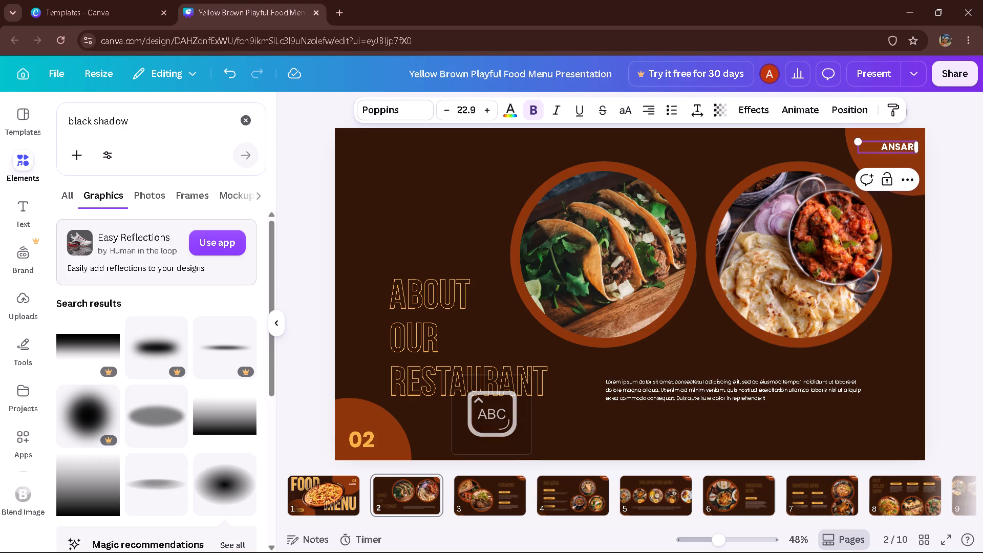
pyautogui.doubleClick(956, 120)
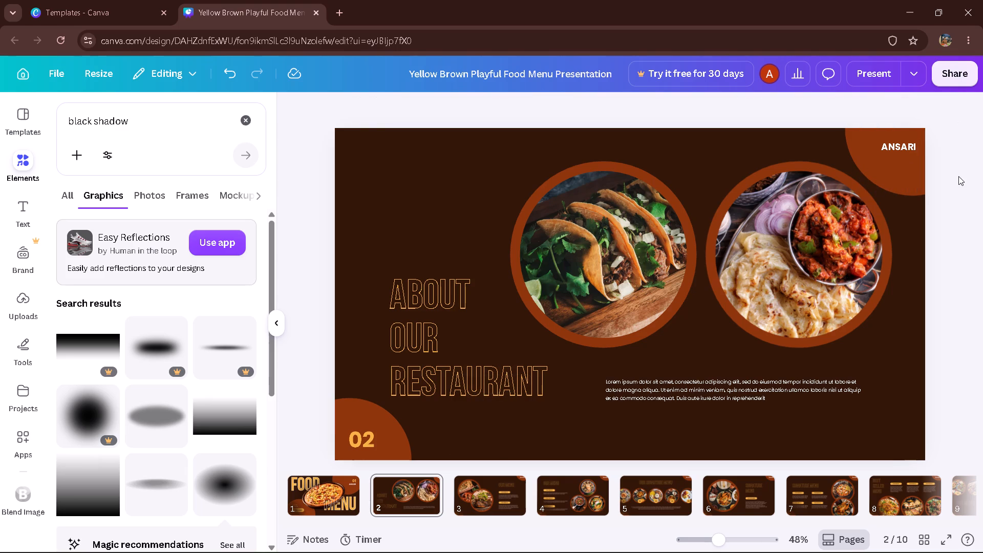
# Move the ANSARI text on slide 2 slightly down and increase its font size to 27.9.
pyautogui.click(909, 150)
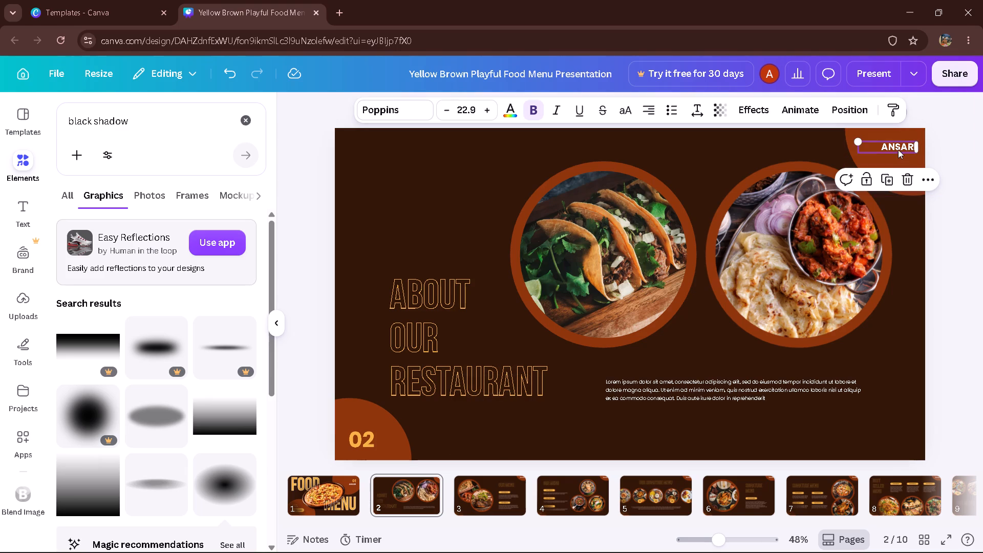
pyautogui.moveTo(898, 145); pyautogui.dragTo(900, 154)
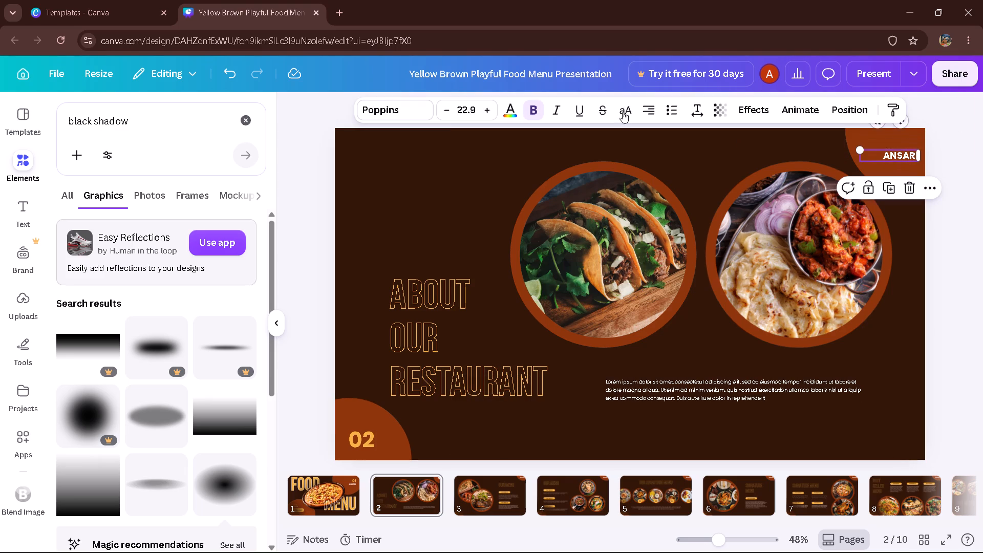
pyautogui.tripleClick(483, 110)
pyautogui.doubleClick(483, 110)
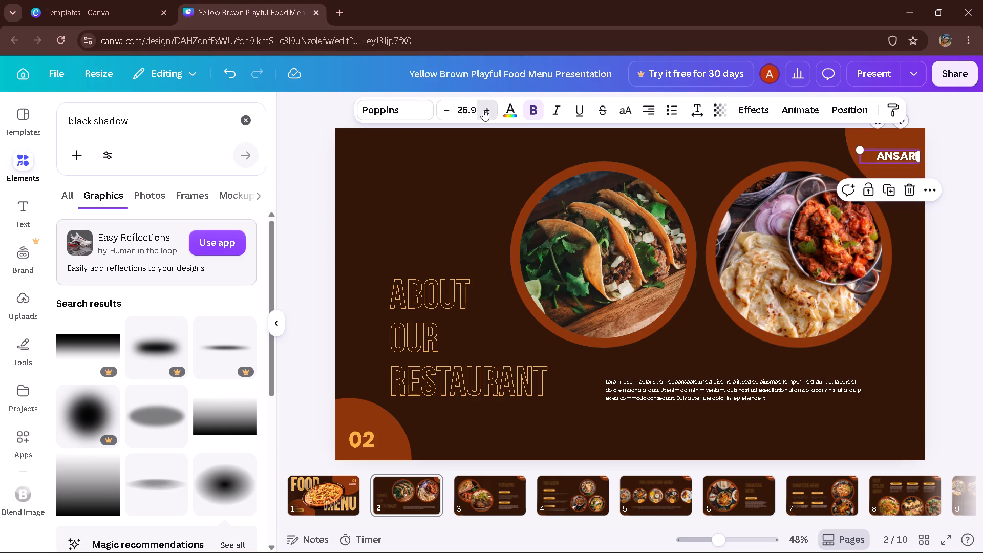
pyautogui.doubleClick(954, 127)
# Reposition the enlarged ANSARI text within the brown corner circle, close to the slide's right edge.
pyautogui.click(893, 152)
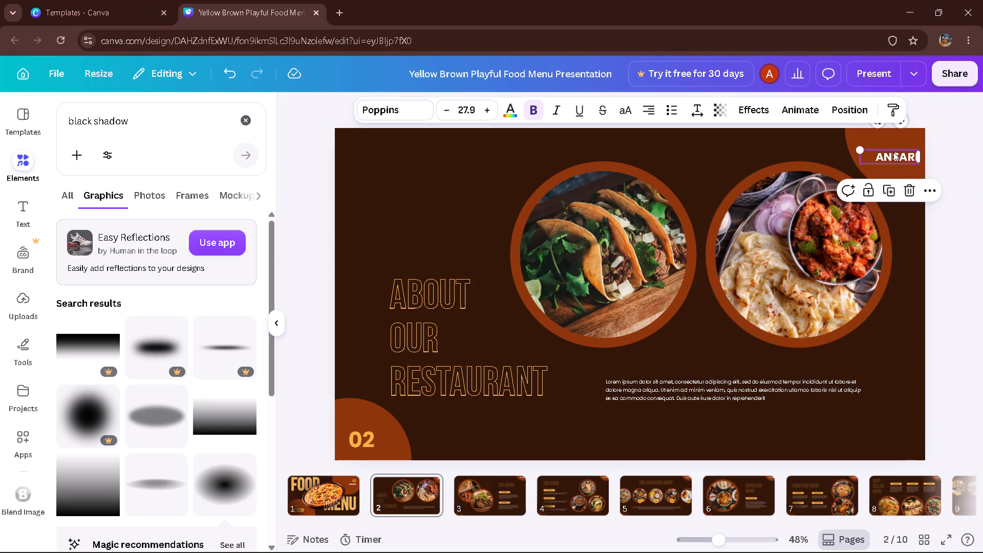
pyautogui.moveTo(893, 156); pyautogui.dragTo(891, 152)
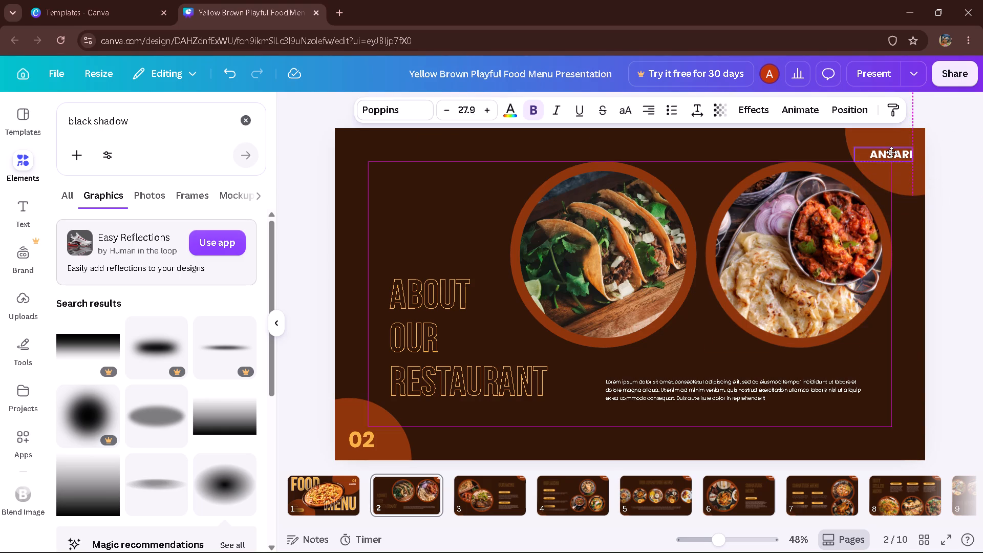
pyautogui.moveTo(891, 152); pyautogui.dragTo(895, 150)
pyautogui.doubleClick(982, 181)
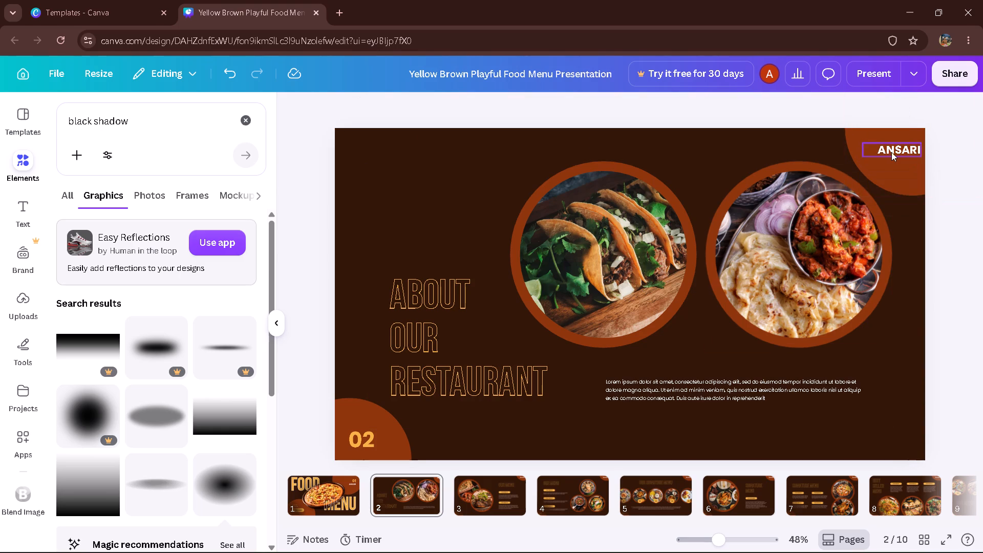
pyautogui.doubleClick(889, 152)
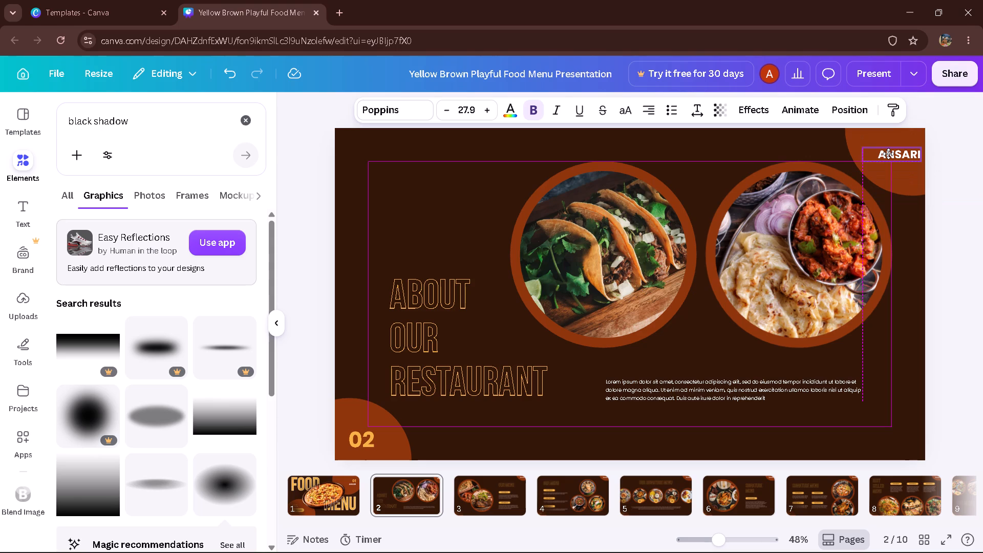
pyautogui.doubleClick(982, 178)
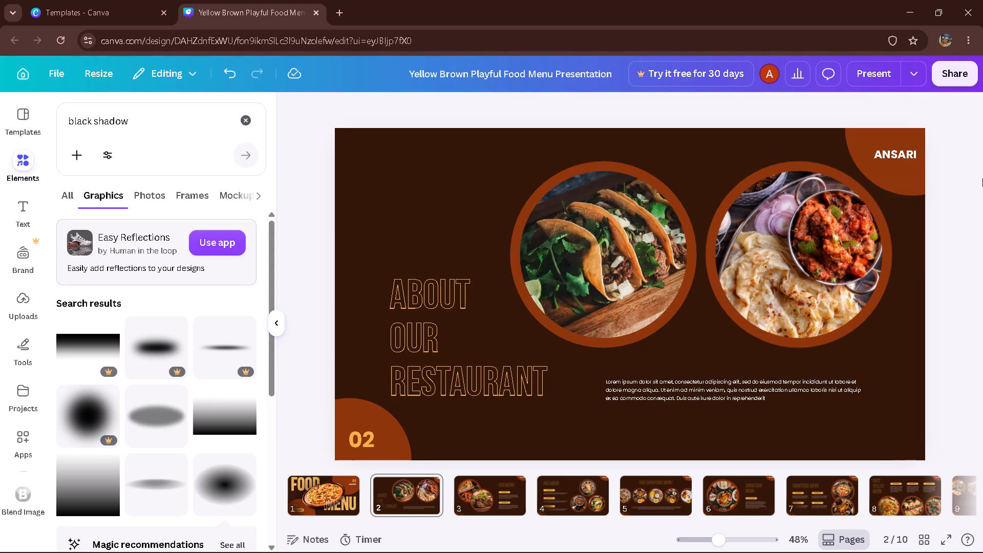
# Clear the lorem ipsum placeholder paragraph beneath the food photos on slide 2.
pyautogui.tripleClick(676, 387)
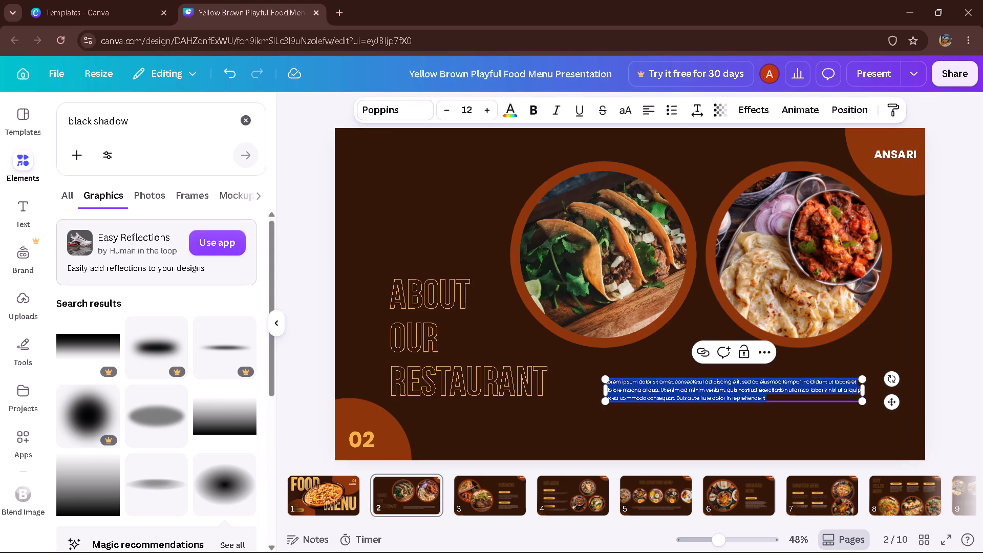
pyautogui.press('BackSpace')
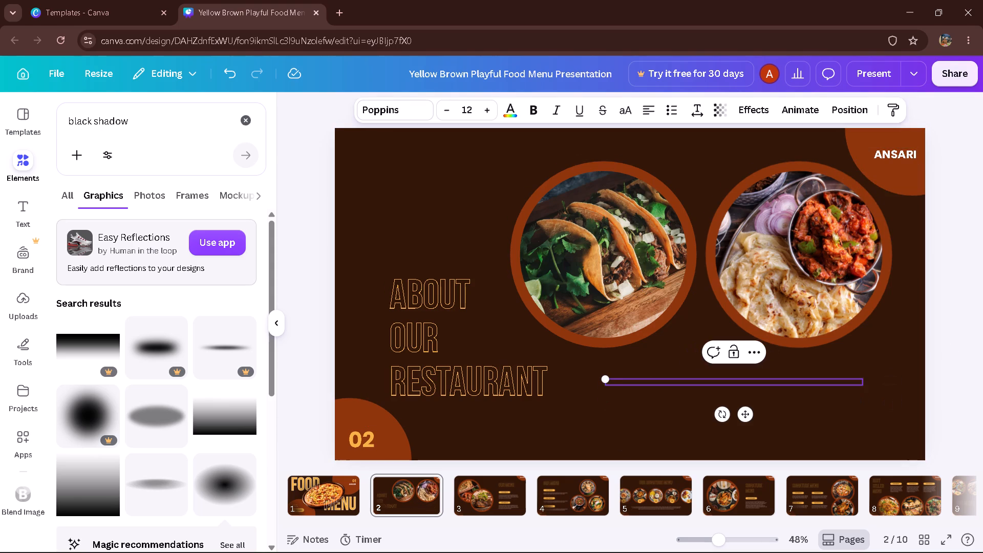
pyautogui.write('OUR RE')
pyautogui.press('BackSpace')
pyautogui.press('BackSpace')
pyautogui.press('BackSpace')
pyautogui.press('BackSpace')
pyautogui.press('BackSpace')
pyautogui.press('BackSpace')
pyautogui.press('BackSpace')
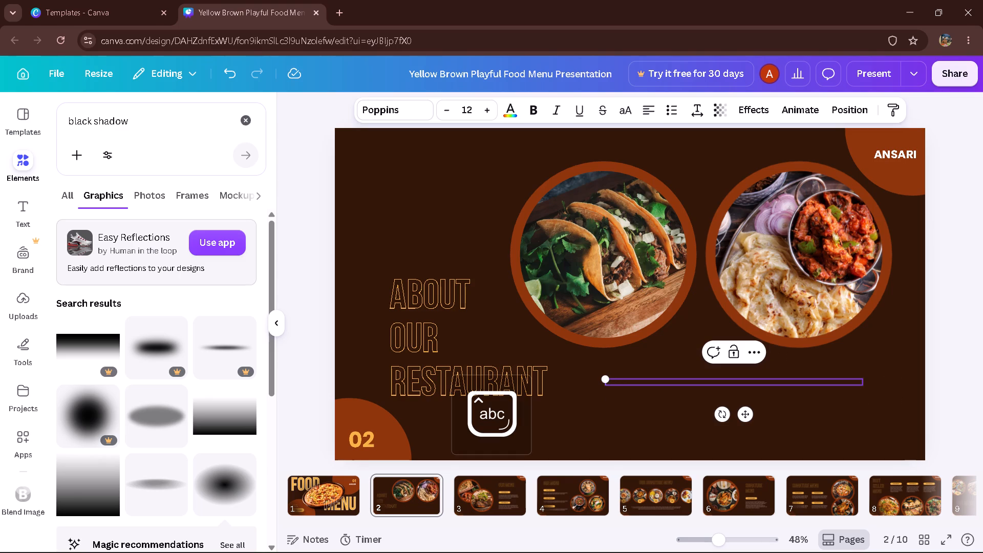
# Begin the emptied paragraph on slide 2 with the text "aur restorent make healthy food and".
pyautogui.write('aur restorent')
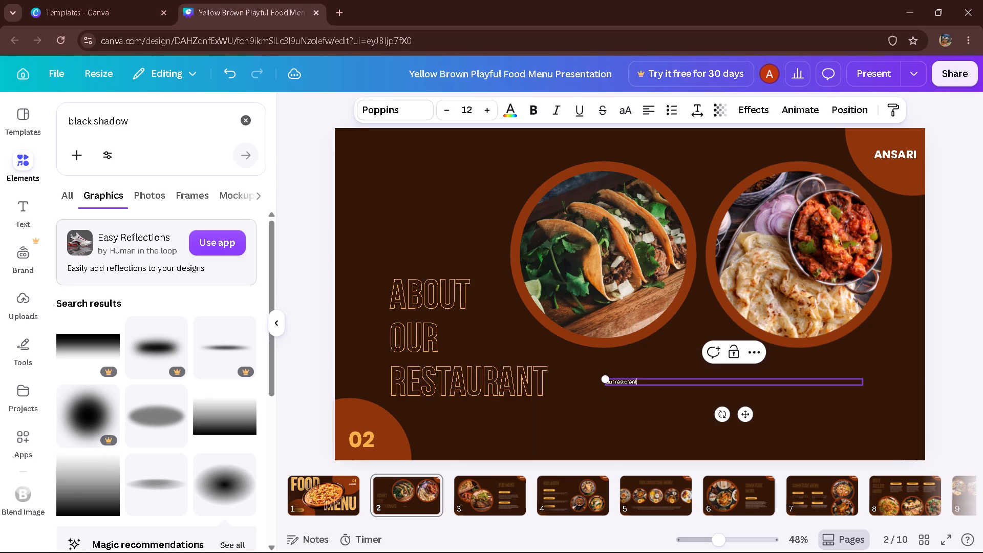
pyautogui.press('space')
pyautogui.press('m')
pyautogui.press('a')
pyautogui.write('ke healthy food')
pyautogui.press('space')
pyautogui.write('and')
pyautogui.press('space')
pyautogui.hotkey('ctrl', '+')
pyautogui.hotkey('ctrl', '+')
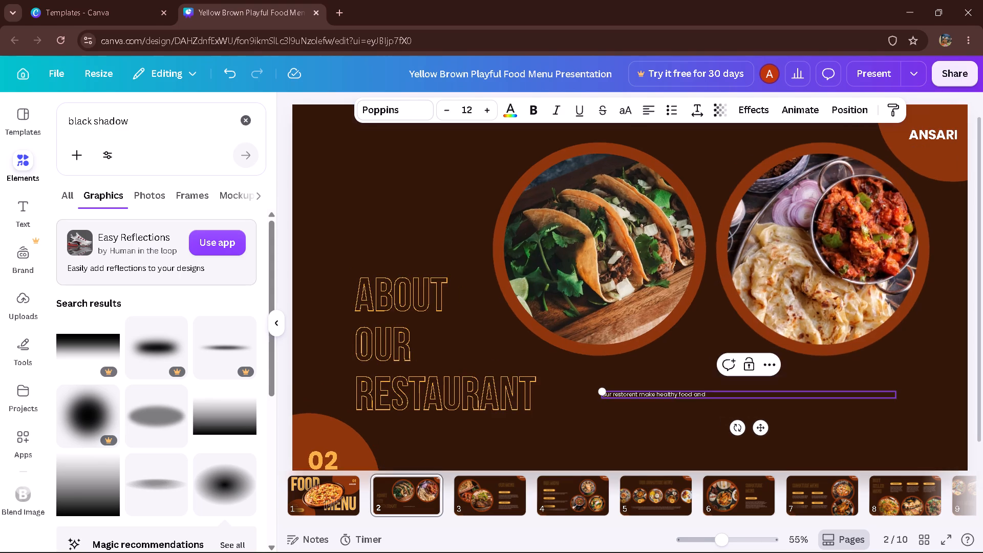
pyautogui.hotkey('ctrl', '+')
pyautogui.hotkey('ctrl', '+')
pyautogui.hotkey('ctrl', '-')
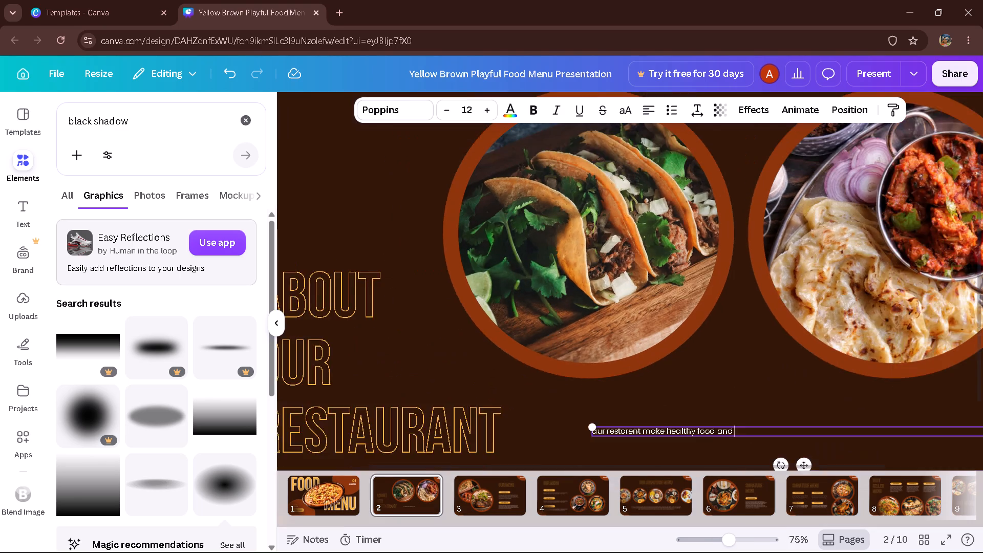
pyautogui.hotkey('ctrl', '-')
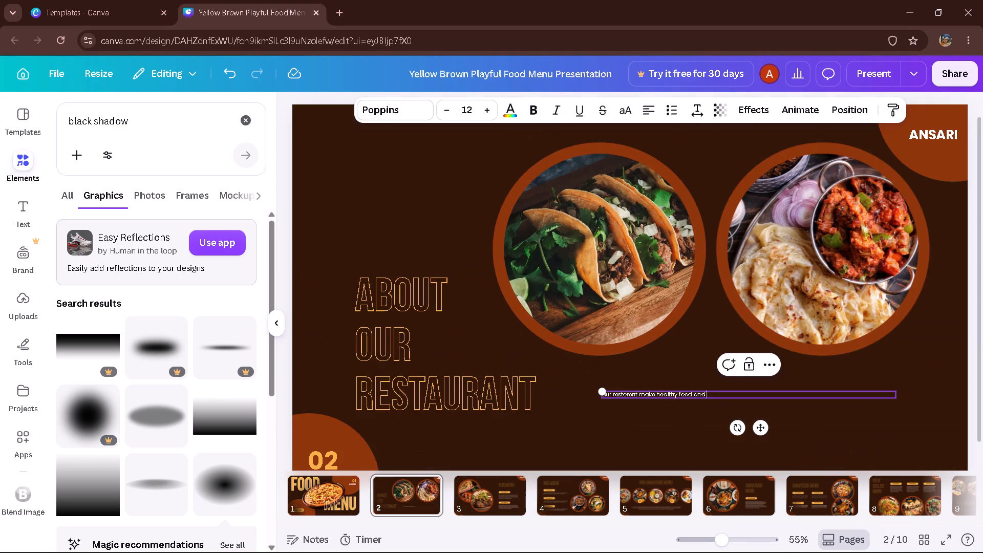
# Continue the paragraph with the text "use good qua;ity product and".
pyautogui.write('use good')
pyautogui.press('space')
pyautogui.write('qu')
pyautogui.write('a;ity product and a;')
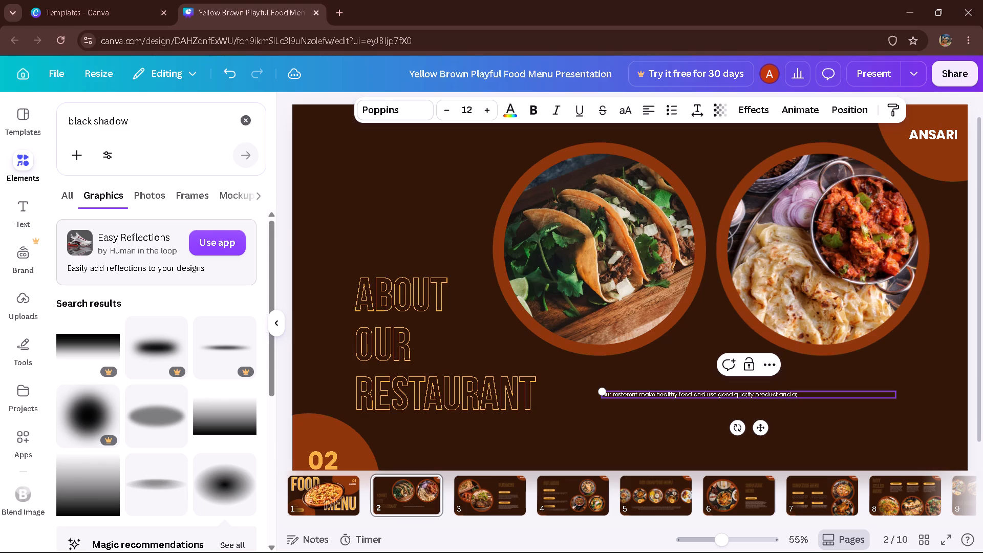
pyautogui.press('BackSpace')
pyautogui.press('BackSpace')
# Continue the description paragraph on slide 2 with the text "at renable rate and pure veg outlate".
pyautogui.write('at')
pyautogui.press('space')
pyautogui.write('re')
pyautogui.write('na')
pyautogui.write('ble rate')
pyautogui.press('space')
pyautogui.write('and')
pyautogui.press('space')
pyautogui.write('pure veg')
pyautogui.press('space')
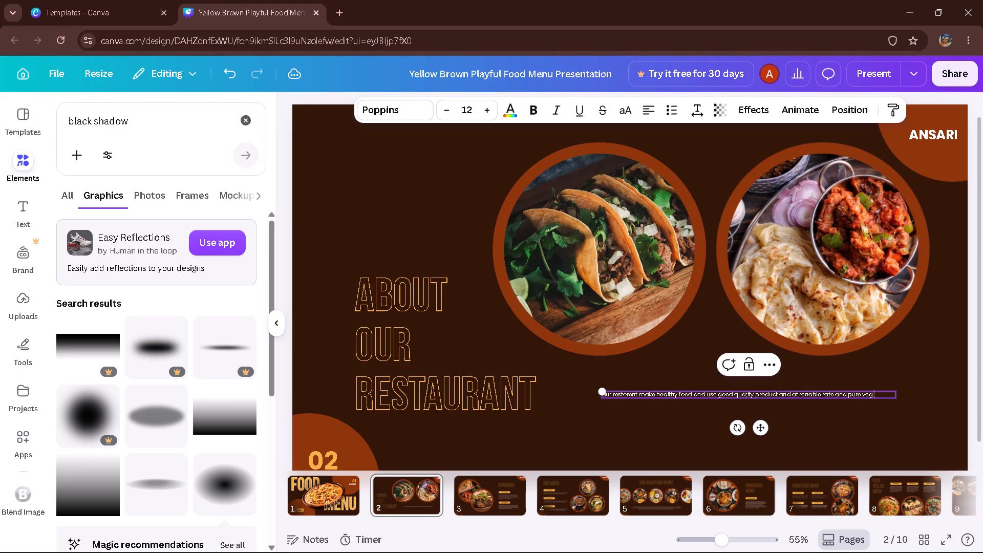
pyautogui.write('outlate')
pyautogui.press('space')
# Continue the paragraph with the text "and our owner is ansari sahab".
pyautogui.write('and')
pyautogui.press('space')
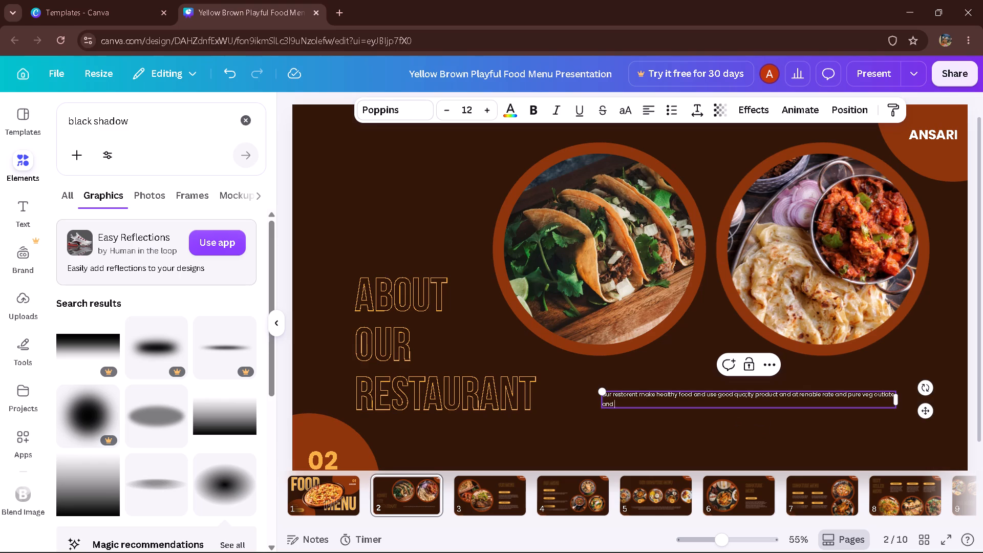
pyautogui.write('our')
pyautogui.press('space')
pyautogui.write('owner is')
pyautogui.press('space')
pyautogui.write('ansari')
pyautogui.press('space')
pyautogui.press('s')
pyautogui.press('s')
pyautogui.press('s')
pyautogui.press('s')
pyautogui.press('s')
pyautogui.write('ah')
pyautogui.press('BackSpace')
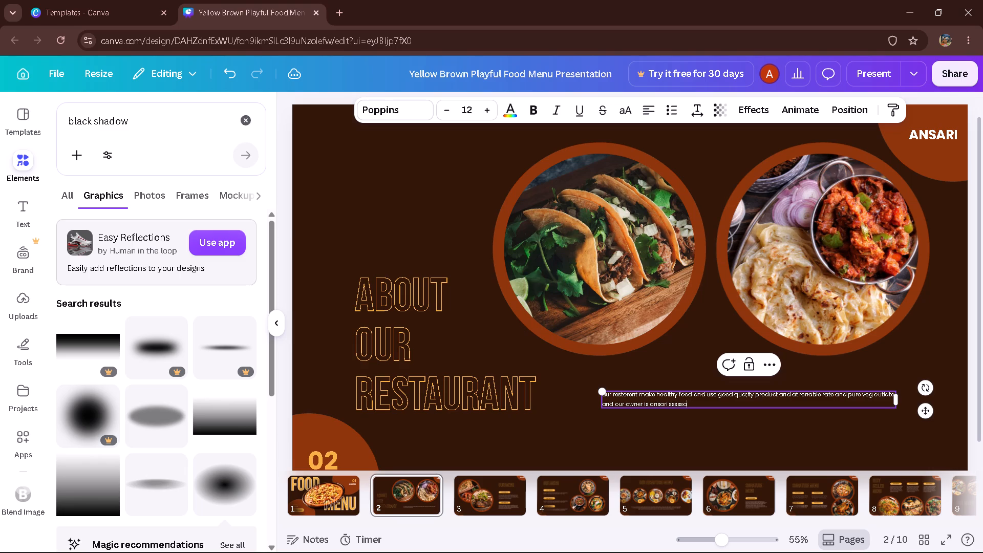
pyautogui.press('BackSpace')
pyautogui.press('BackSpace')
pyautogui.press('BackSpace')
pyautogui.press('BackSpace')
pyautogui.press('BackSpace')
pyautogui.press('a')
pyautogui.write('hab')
# Finish the paragraph with the text "and this outlate contnus since 2003".
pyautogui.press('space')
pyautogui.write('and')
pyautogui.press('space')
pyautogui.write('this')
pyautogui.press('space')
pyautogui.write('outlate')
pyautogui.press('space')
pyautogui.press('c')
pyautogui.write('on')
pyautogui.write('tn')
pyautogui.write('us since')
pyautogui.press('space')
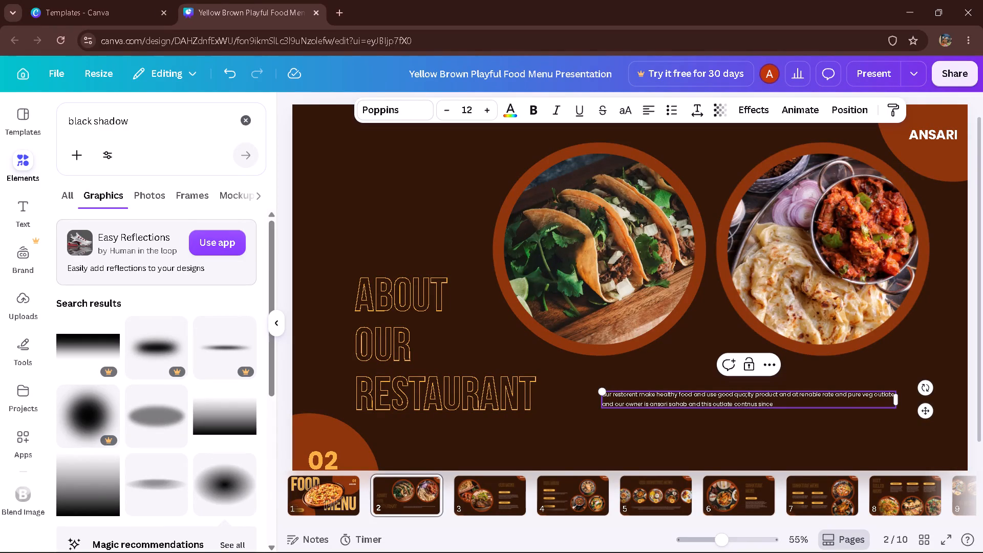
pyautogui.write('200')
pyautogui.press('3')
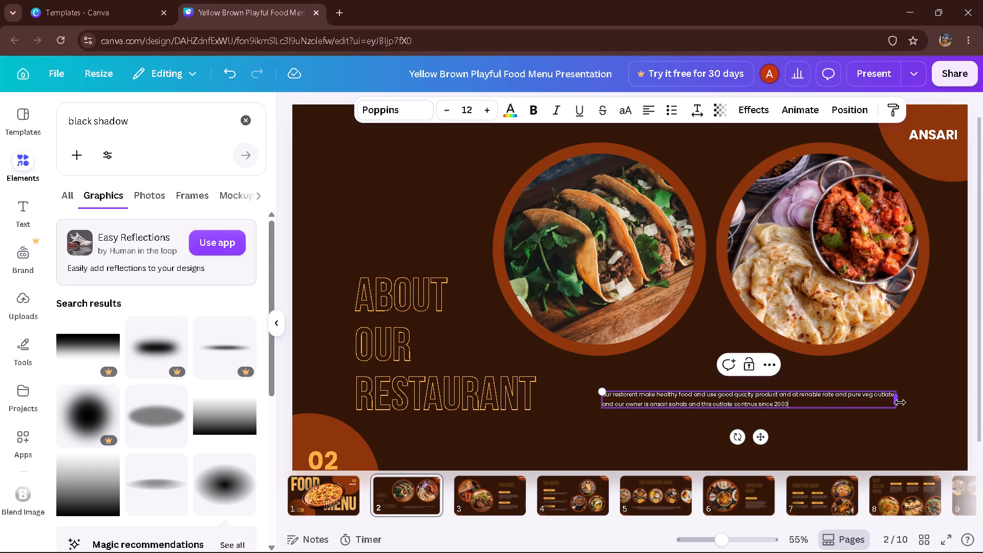
# Narrow the description text box so the paragraph wraps into a compact three-line block.
pyautogui.moveTo(900, 402); pyautogui.dragTo(835, 405)
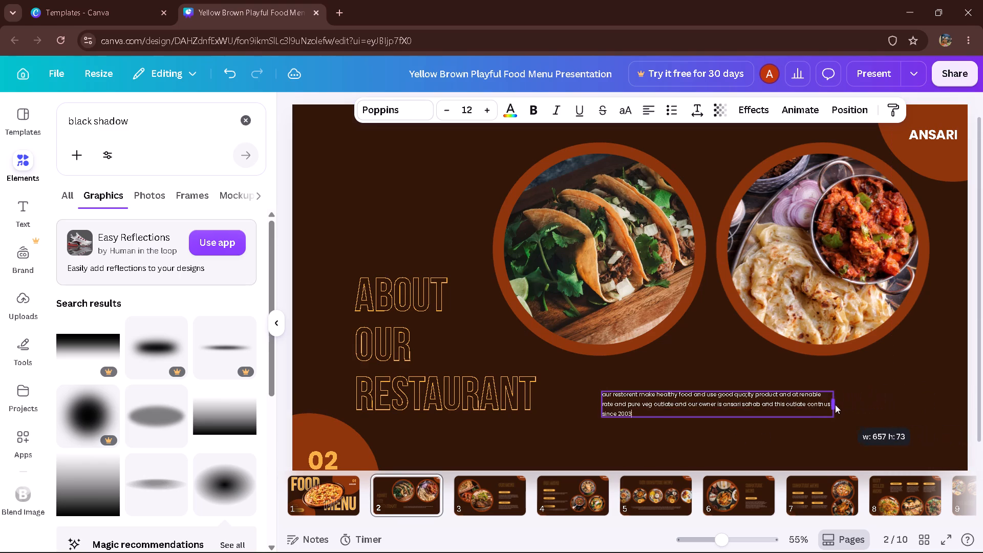
pyautogui.moveTo(835, 405); pyautogui.dragTo(770, 405)
pyautogui.moveTo(770, 405); pyautogui.dragTo(792, 405)
pyautogui.click(870, 405)
# Move the description block slightly right and up, placing it beneath the gap between the two food photos.
pyautogui.click(743, 398)
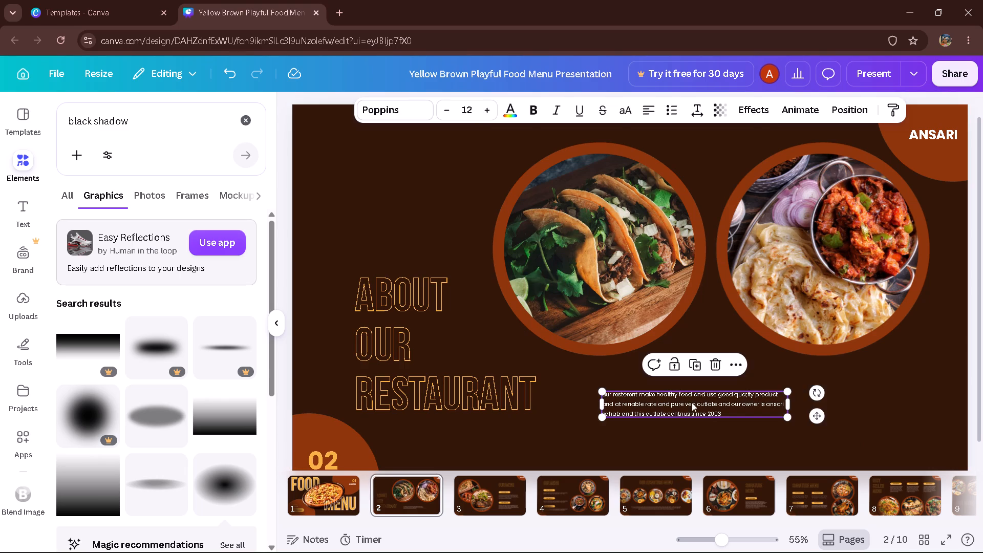
pyautogui.moveTo(692, 402); pyautogui.dragTo(720, 398)
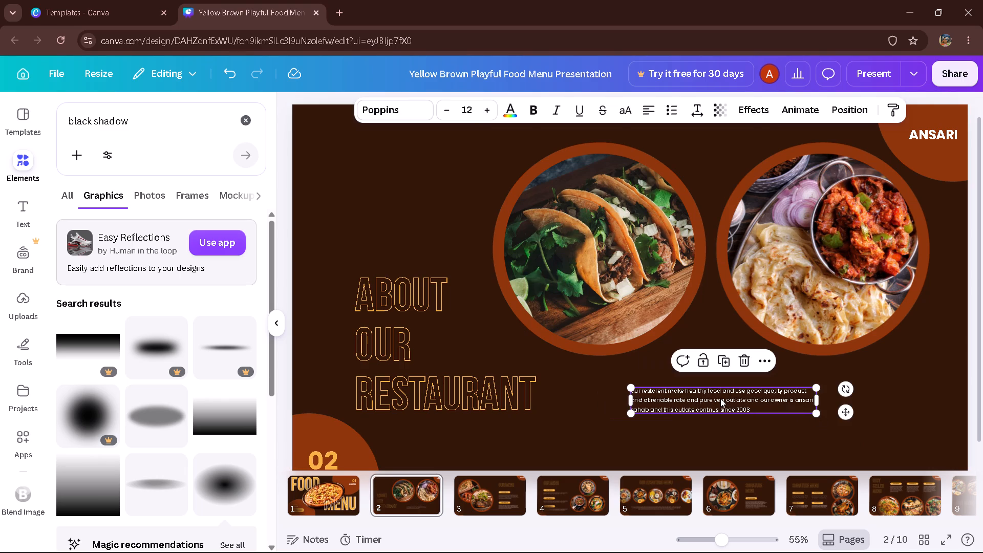
pyautogui.hotkey('ctrl', '-')
pyautogui.hotkey('ctrl', '-')
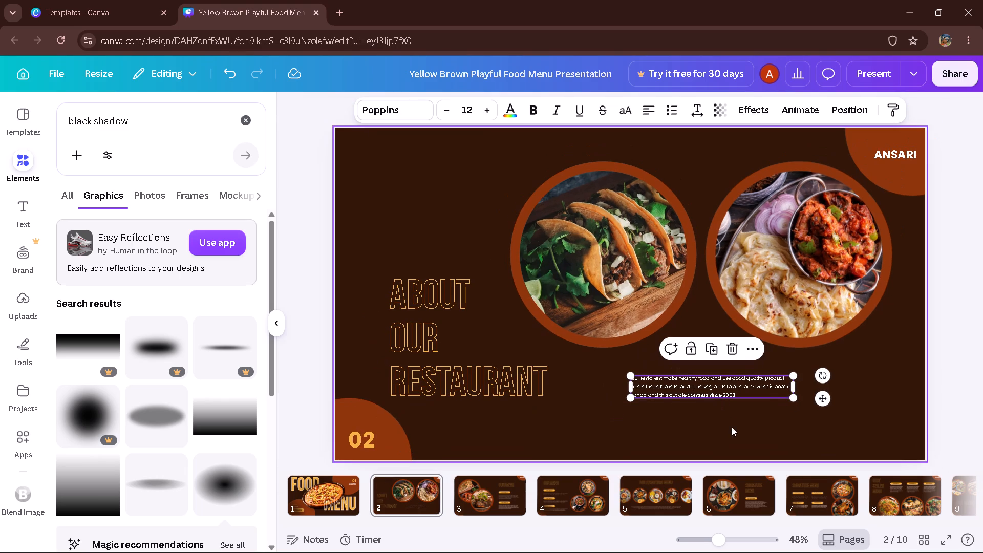
pyautogui.doubleClick(960, 293)
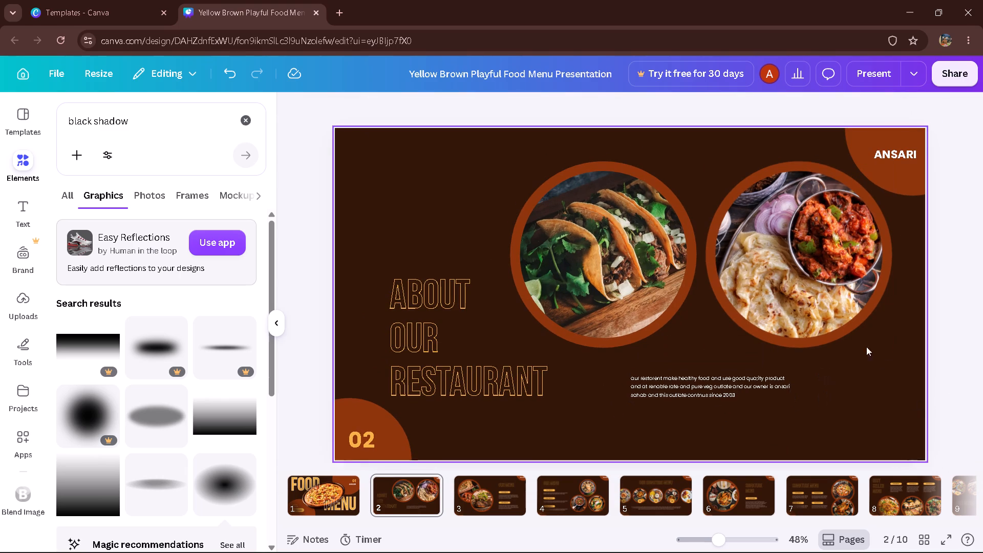
# Open the image adjustments for the taco photo and warm its temperature to about 58.
pyautogui.click(623, 262)
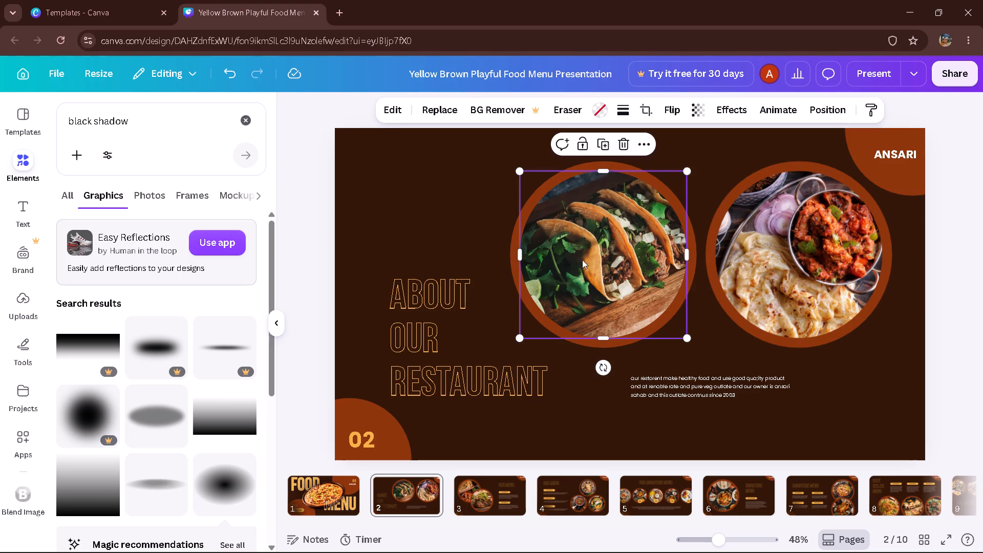
pyautogui.click(374, 111)
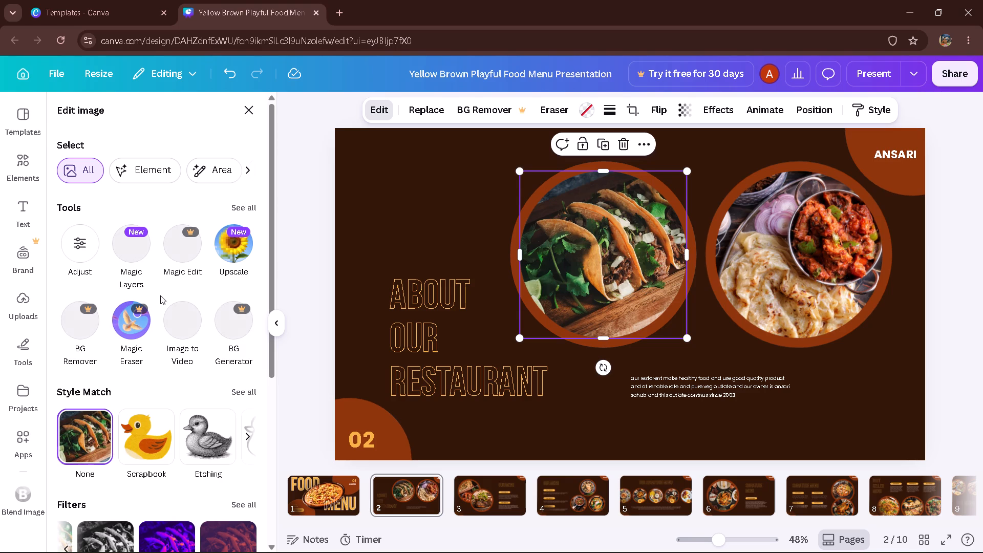
pyautogui.click(87, 241)
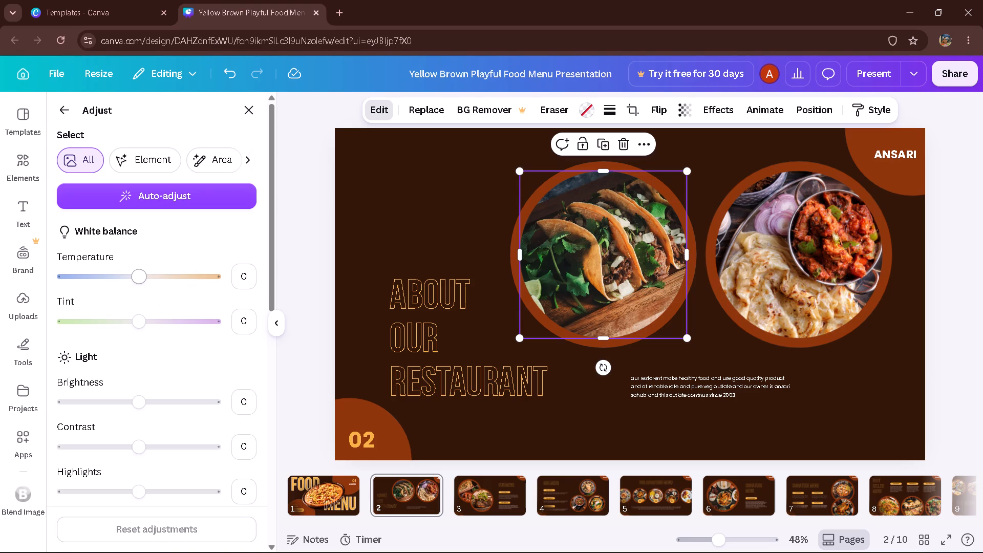
pyautogui.moveTo(141, 279); pyautogui.dragTo(215, 295)
pyautogui.moveTo(215, 295); pyautogui.dragTo(185, 300)
pyautogui.moveTo(176, 275); pyautogui.dragTo(165, 277)
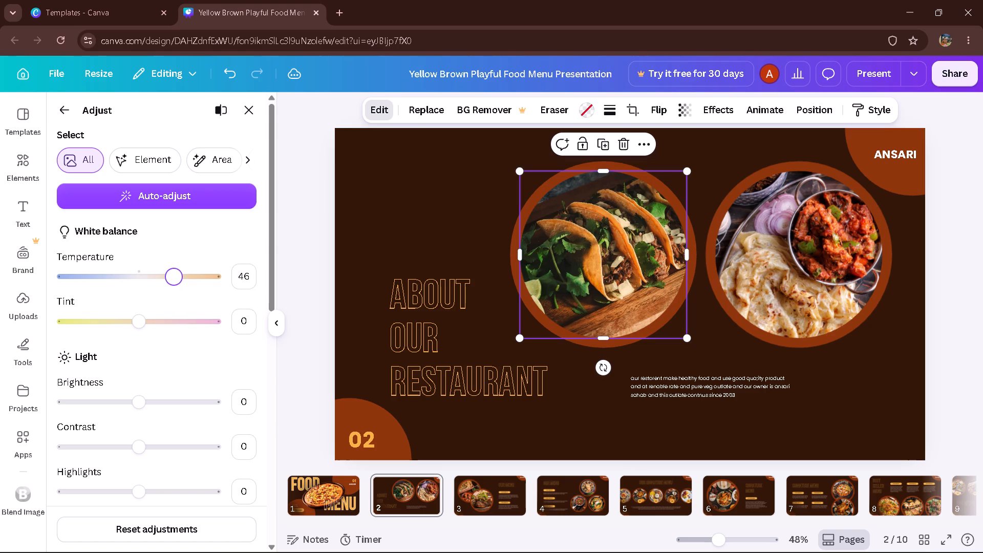
pyautogui.moveTo(165, 277); pyautogui.dragTo(185, 279)
pyautogui.moveTo(185, 279); pyautogui.dragTo(187, 279)
# Set the taco photo's brightness to 14 and contrast to 16.
pyautogui.moveTo(268, 257); pyautogui.dragTo(275, 306)
pyautogui.moveTo(140, 313); pyautogui.dragTo(149, 320)
pyautogui.moveTo(138, 355); pyautogui.dragTo(152, 356)
# Warm the taco photo further by setting its temperature to 78.
pyautogui.moveTo(273, 275); pyautogui.dragTo(266, 349)
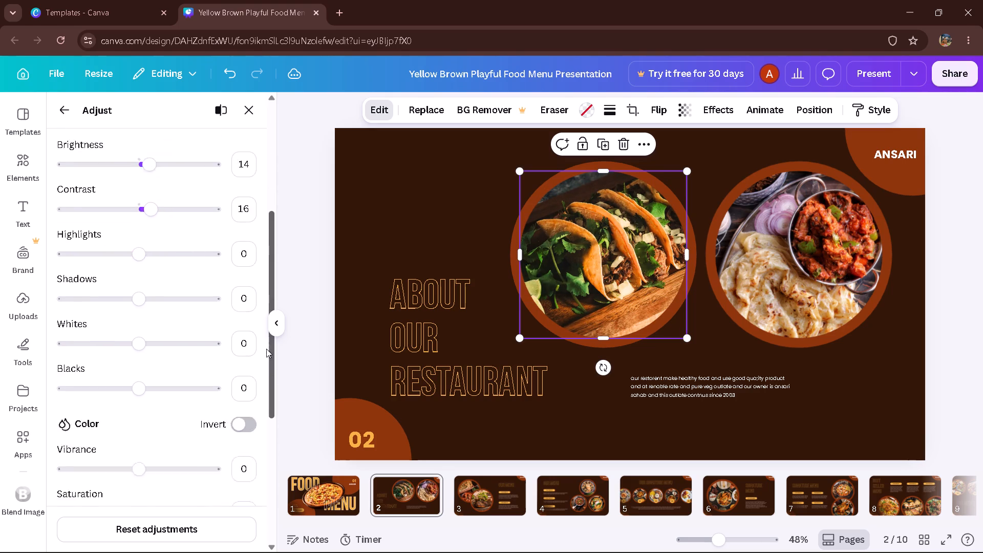
pyautogui.moveTo(266, 349); pyautogui.dragTo(250, 432)
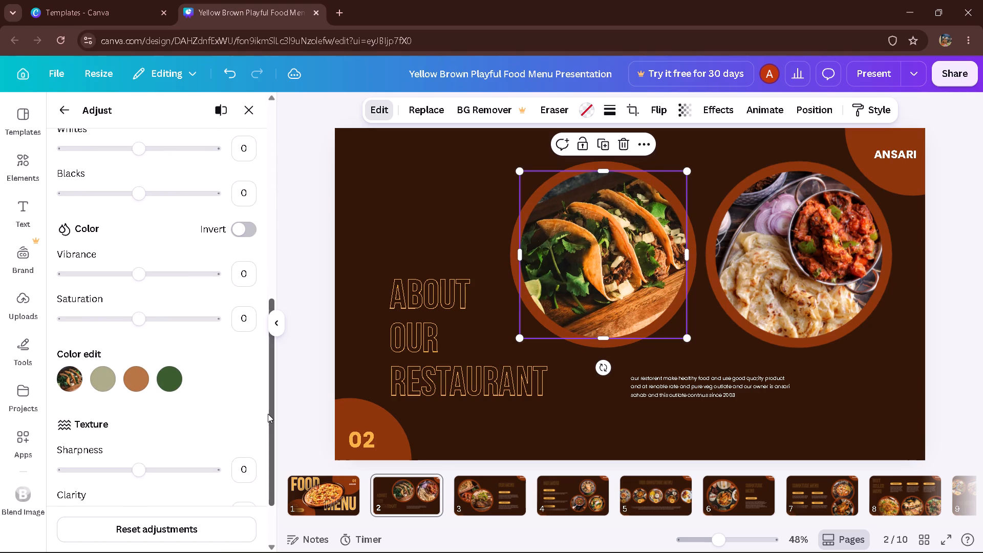
pyautogui.moveTo(268, 414); pyautogui.dragTo(264, 264)
pyautogui.moveTo(189, 188); pyautogui.dragTo(207, 183)
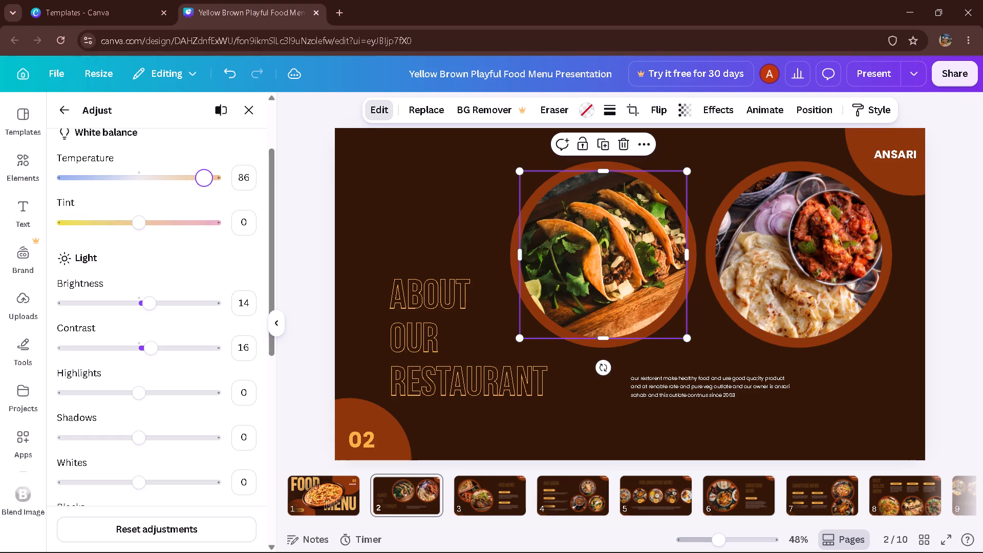
pyautogui.moveTo(207, 183); pyautogui.dragTo(199, 196)
# Set the temperature of the curry and flatbread photo to 74, matching the taco photo's warmer tone.
pyautogui.click(787, 246)
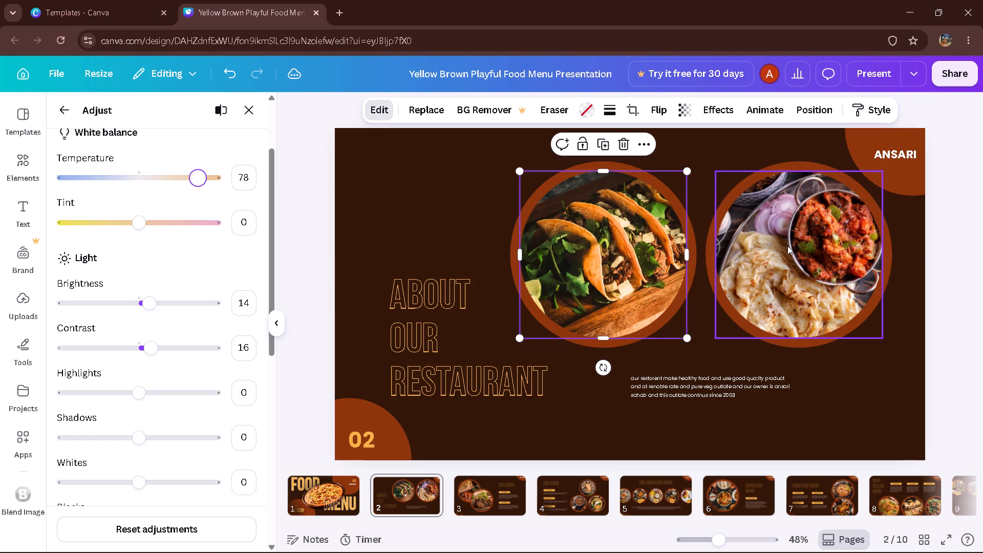
pyautogui.moveTo(134, 174); pyautogui.dragTo(189, 176)
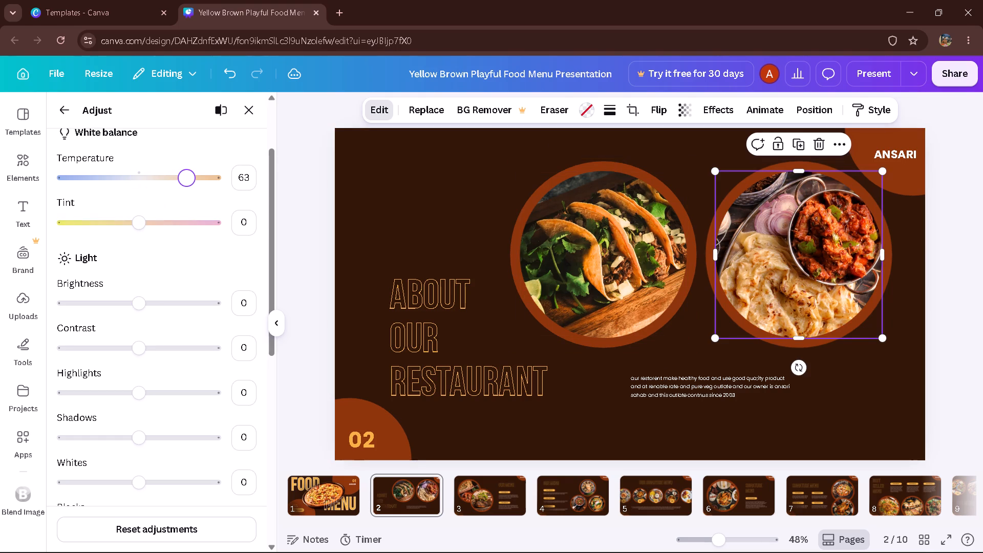
pyautogui.moveTo(189, 176); pyautogui.dragTo(196, 176)
pyautogui.click(609, 237)
pyautogui.click(765, 232)
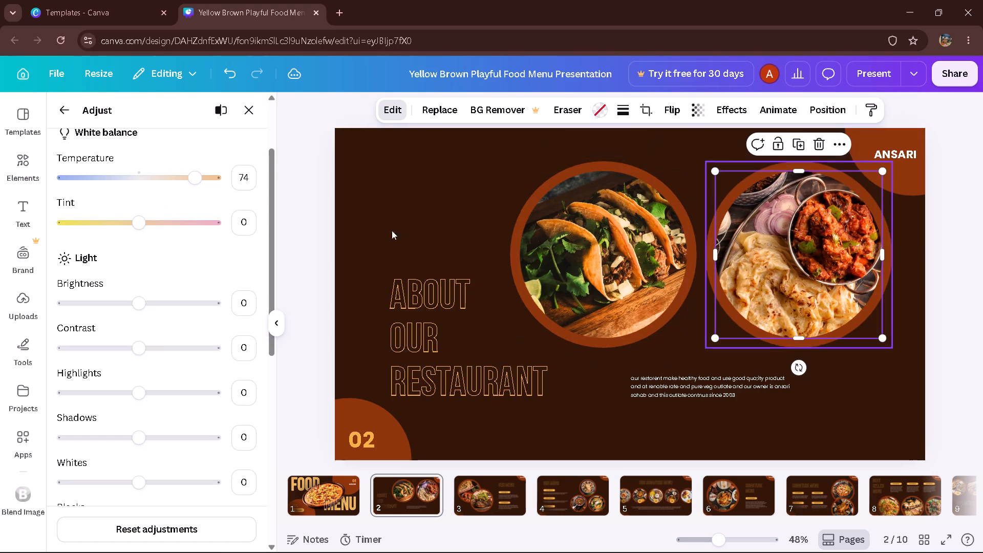
# Set the curry and flatbread photo's temperature to 75 and its contrast to 19.
pyautogui.click(199, 183)
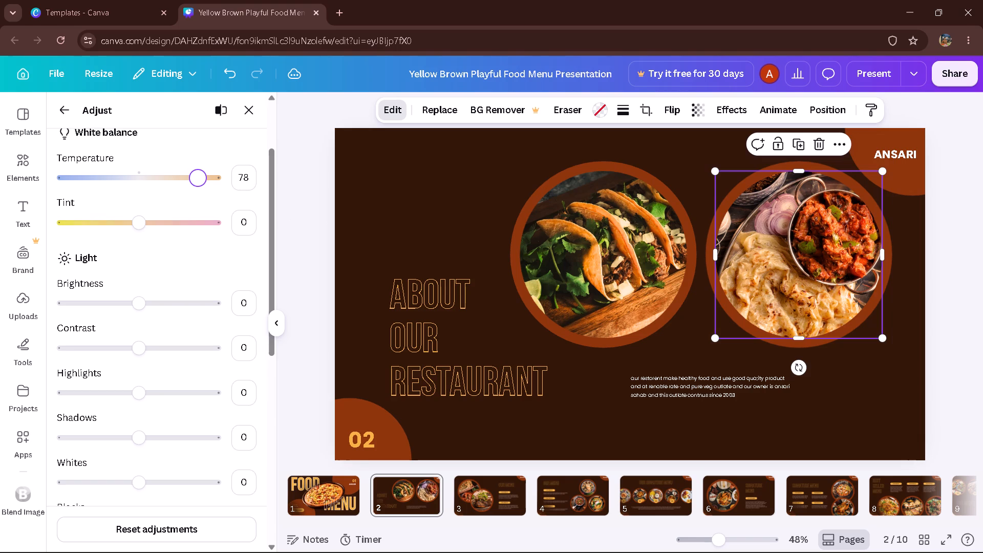
pyautogui.moveTo(134, 358); pyautogui.dragTo(142, 356)
pyautogui.moveTo(142, 356); pyautogui.dragTo(154, 356)
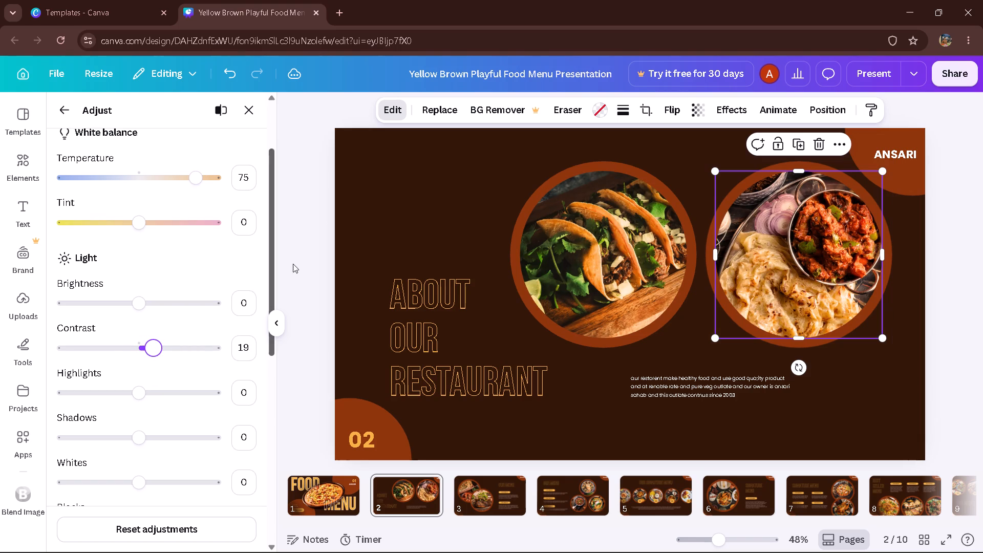
pyautogui.click(302, 246)
pyautogui.click(304, 274)
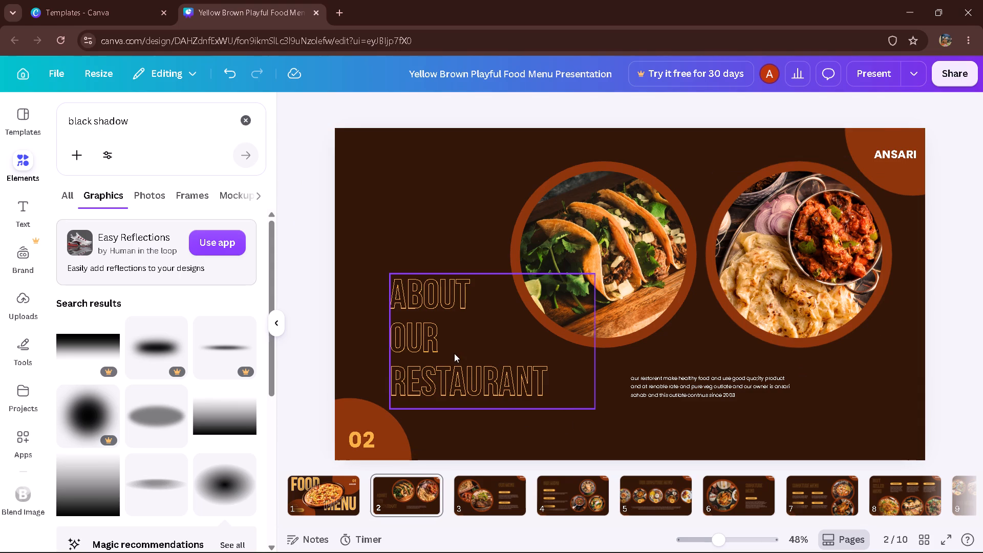
# Move the slide number 02 slightly upward within its corner circle.
pyautogui.click(360, 440)
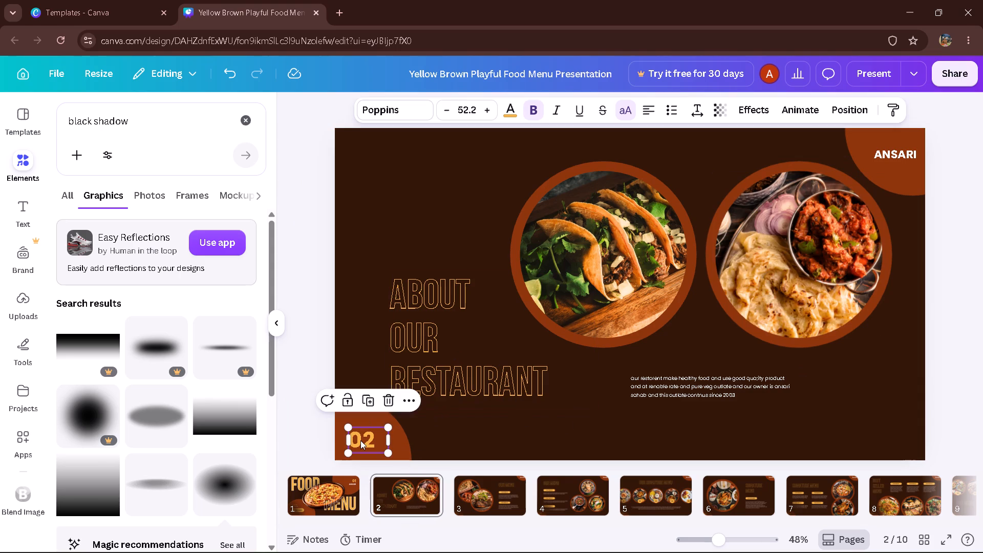
pyautogui.moveTo(360, 440); pyautogui.dragTo(360, 432)
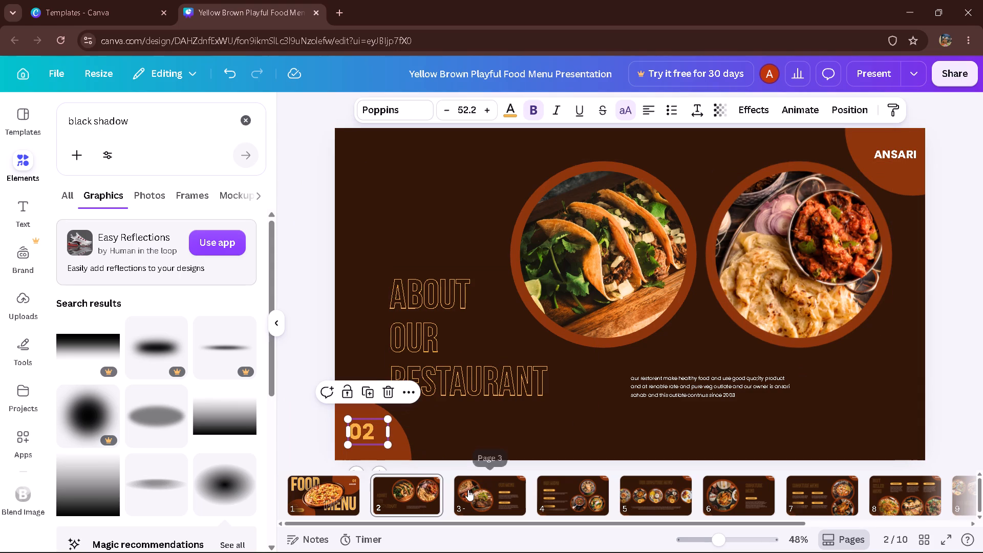
# On slide 3, warm the photo of flatbread basket and curry by raising its temperature to about 74.
pyautogui.click(457, 490)
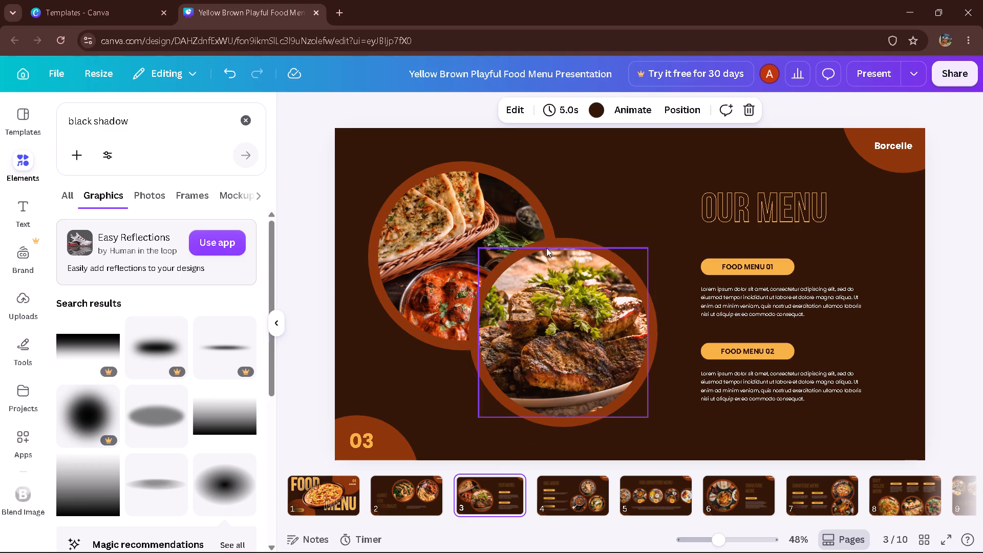
pyautogui.click(463, 230)
pyautogui.click(403, 111)
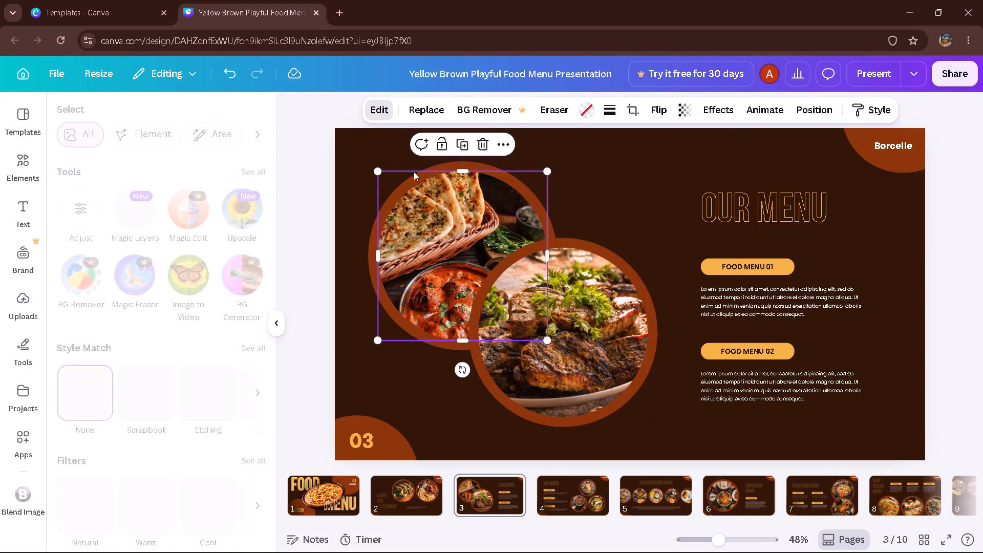
pyautogui.click(82, 246)
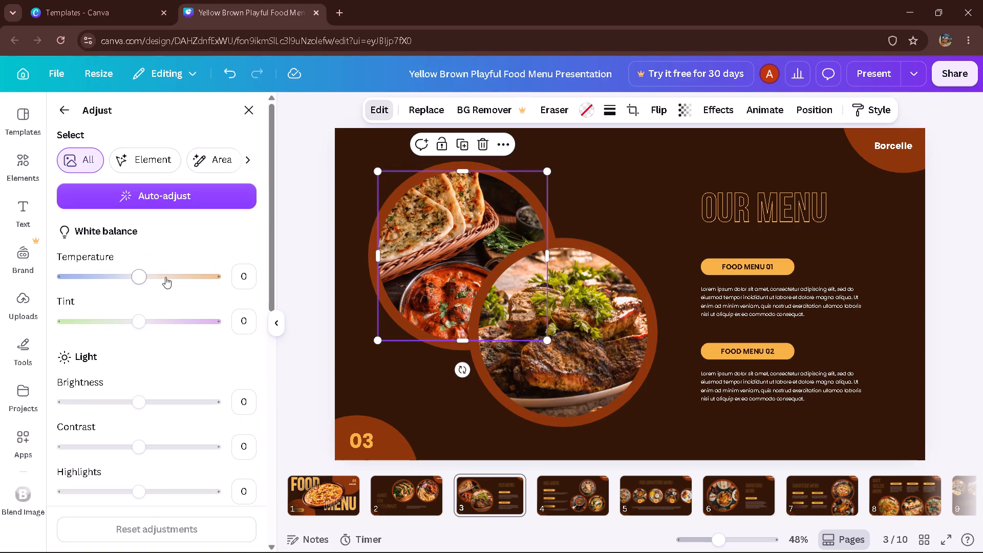
pyautogui.moveTo(143, 278); pyautogui.dragTo(196, 275)
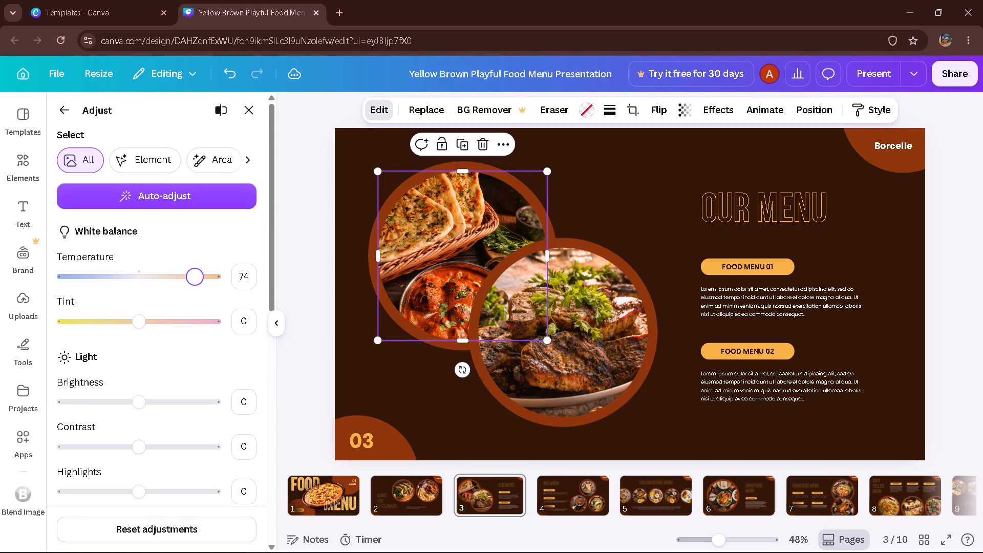
pyautogui.moveTo(196, 275); pyautogui.dragTo(199, 275)
# Set the temperature of the grilled meat photo on slide 3 to 78.
pyautogui.click(570, 333)
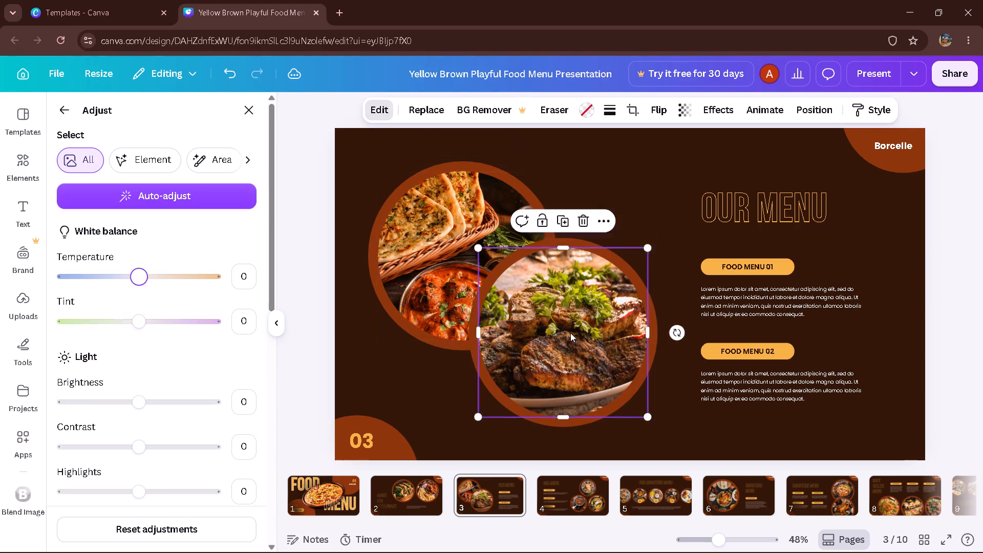
pyautogui.moveTo(139, 275); pyautogui.dragTo(176, 284)
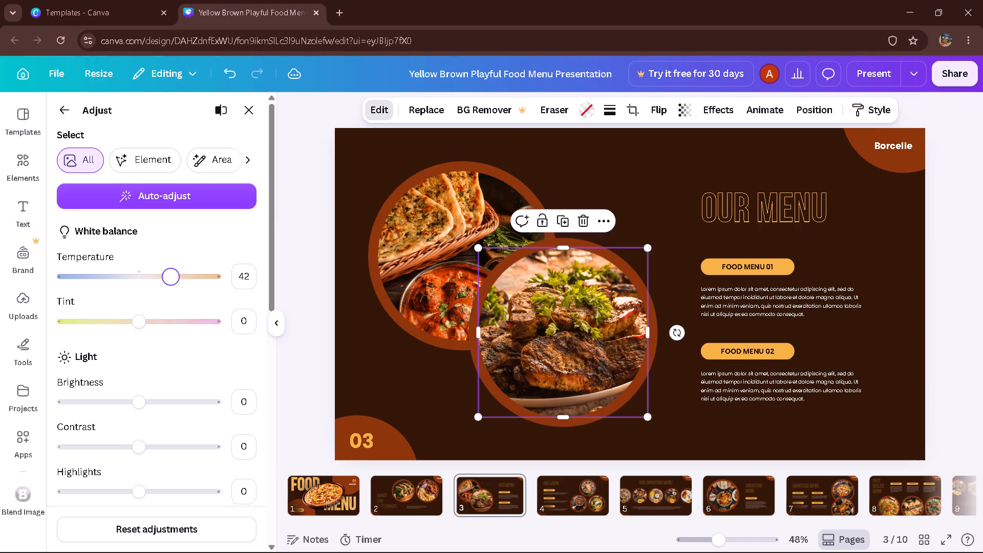
pyautogui.moveTo(176, 284); pyautogui.dragTo(199, 288)
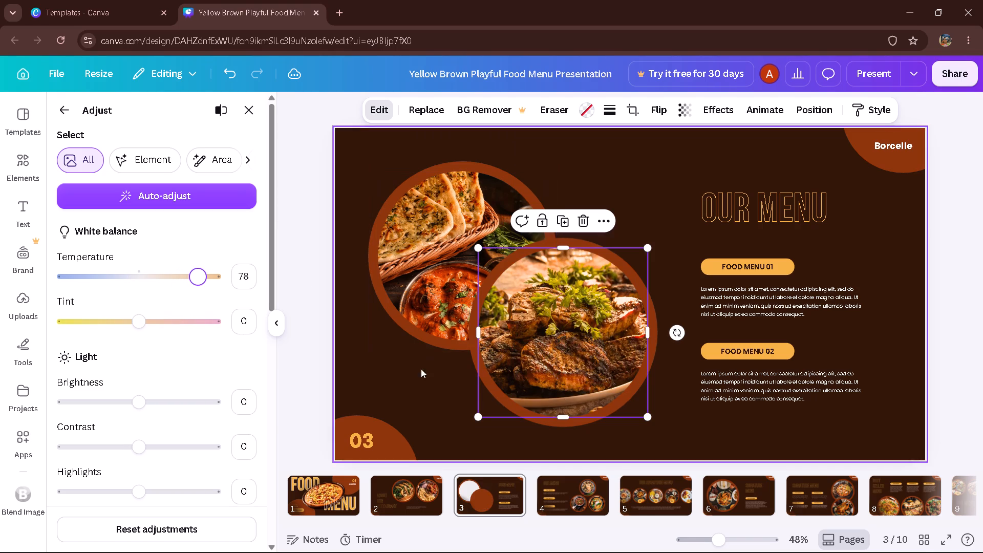
# Shift the number 03 aside and slightly enlarge the brown corner circle behind it.
pyautogui.moveTo(367, 439); pyautogui.dragTo(382, 452)
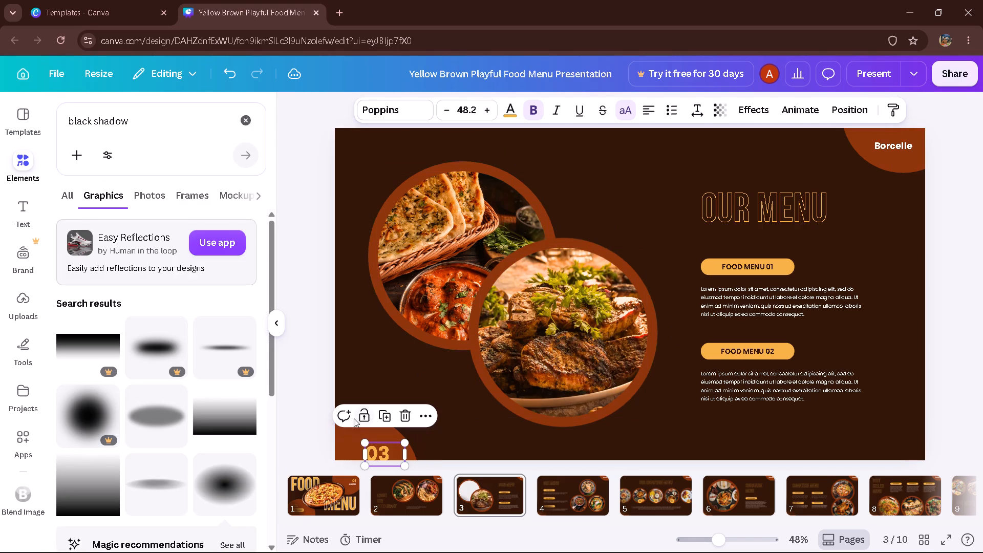
pyautogui.click(347, 436)
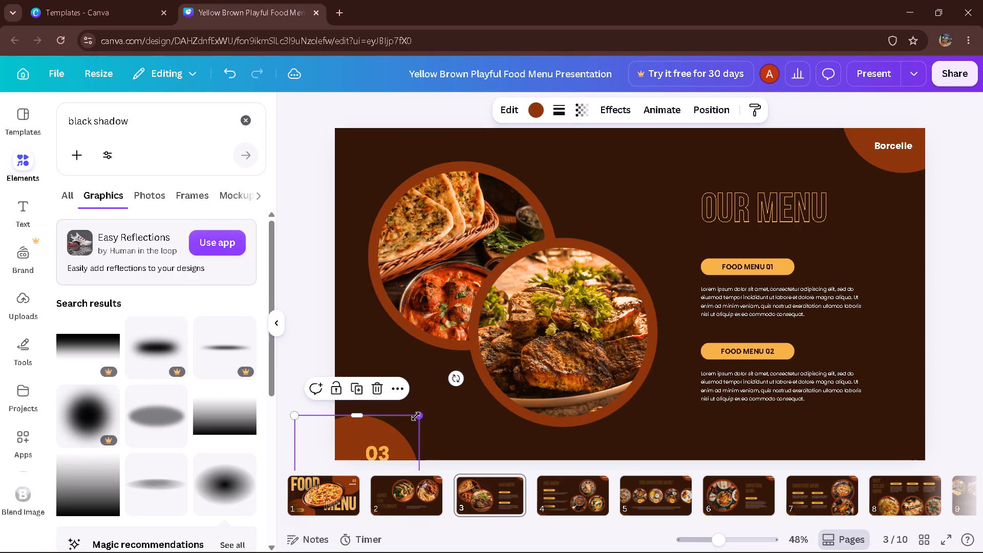
pyautogui.moveTo(416, 416); pyautogui.dragTo(432, 416)
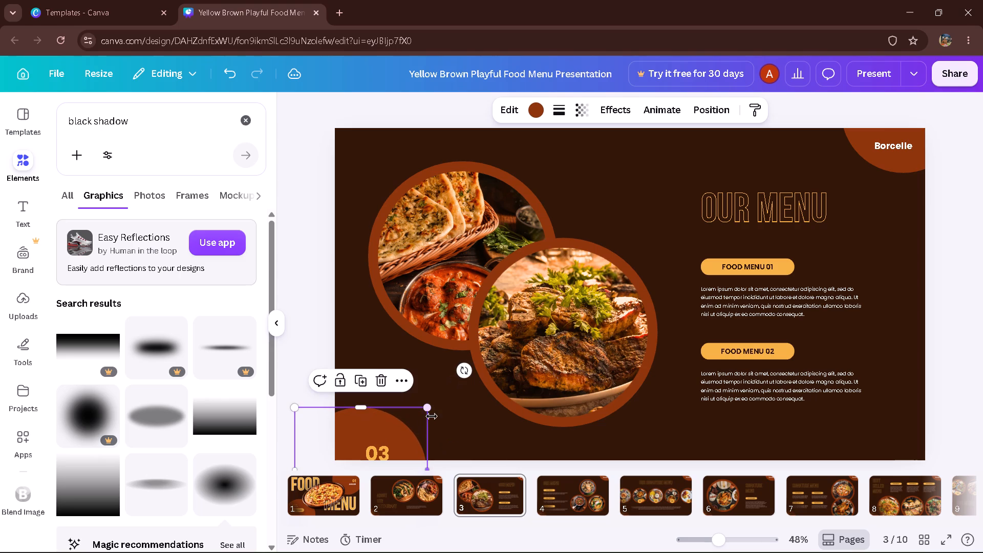
# Reposition the number 03 inside its enlarged corner circle and increase its font size to 53.2.
pyautogui.click(382, 445)
pyautogui.moveTo(382, 445); pyautogui.dragTo(374, 428)
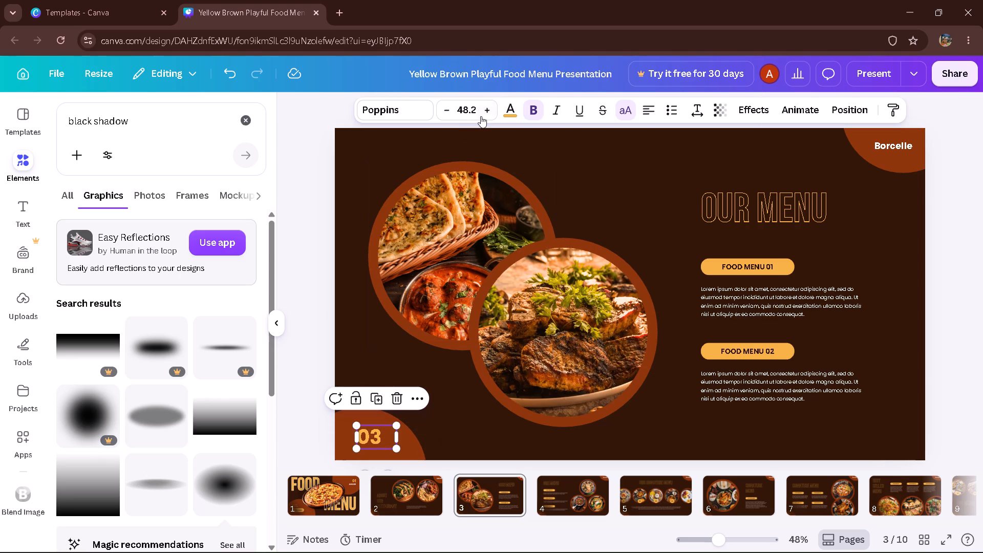
pyautogui.doubleClick(481, 116)
pyautogui.doubleClick(297, 378)
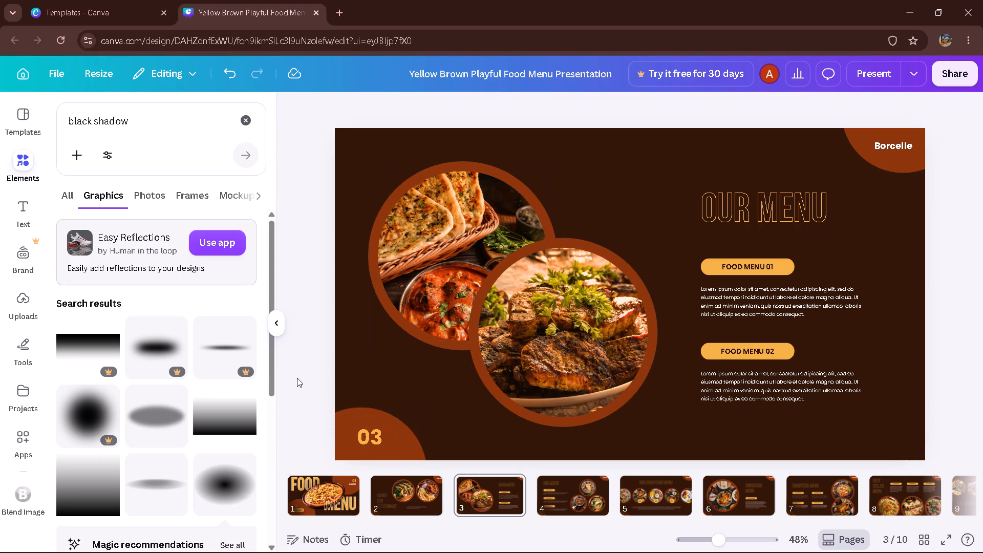
pyautogui.moveTo(371, 434); pyautogui.dragTo(365, 438)
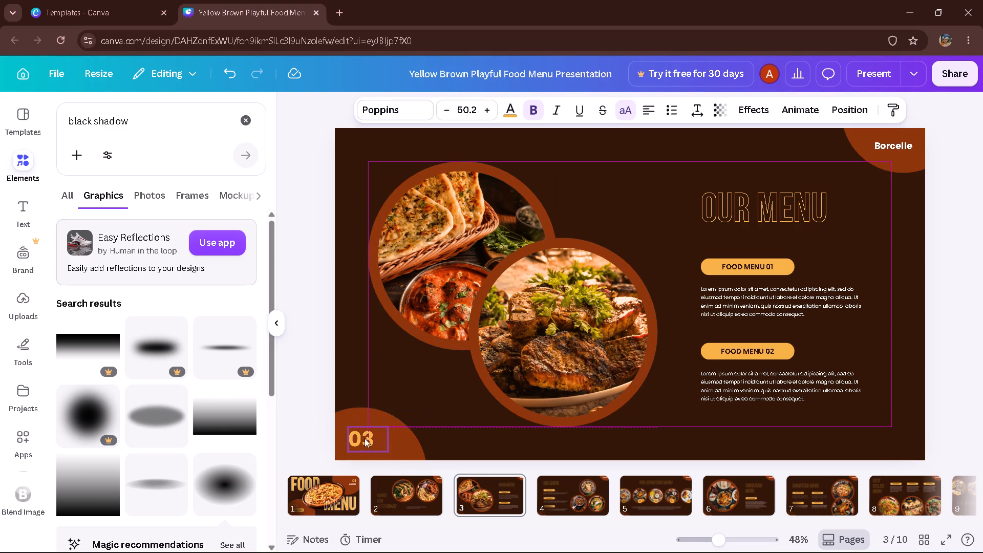
pyautogui.tripleClick(488, 107)
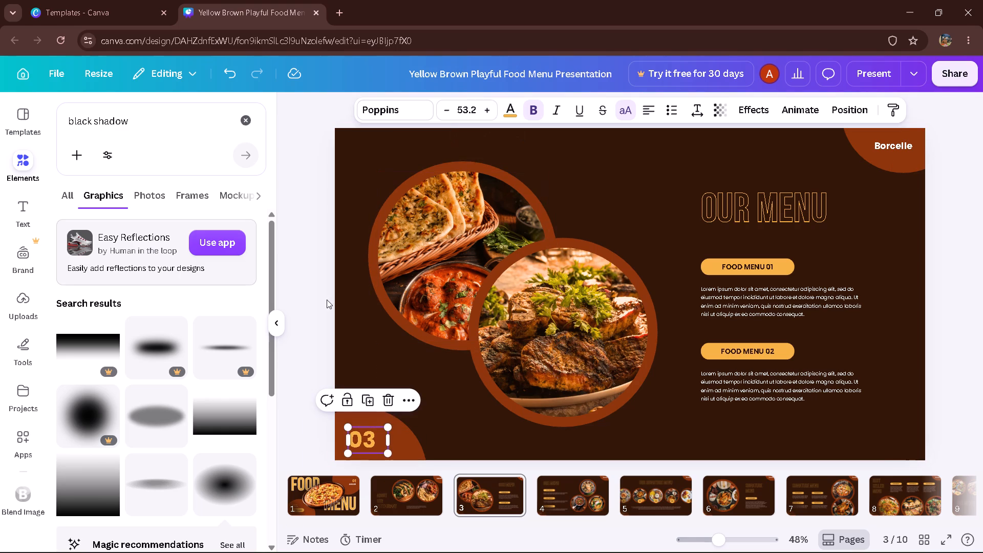
pyautogui.click(327, 300)
pyautogui.click(365, 445)
pyautogui.click(365, 445)
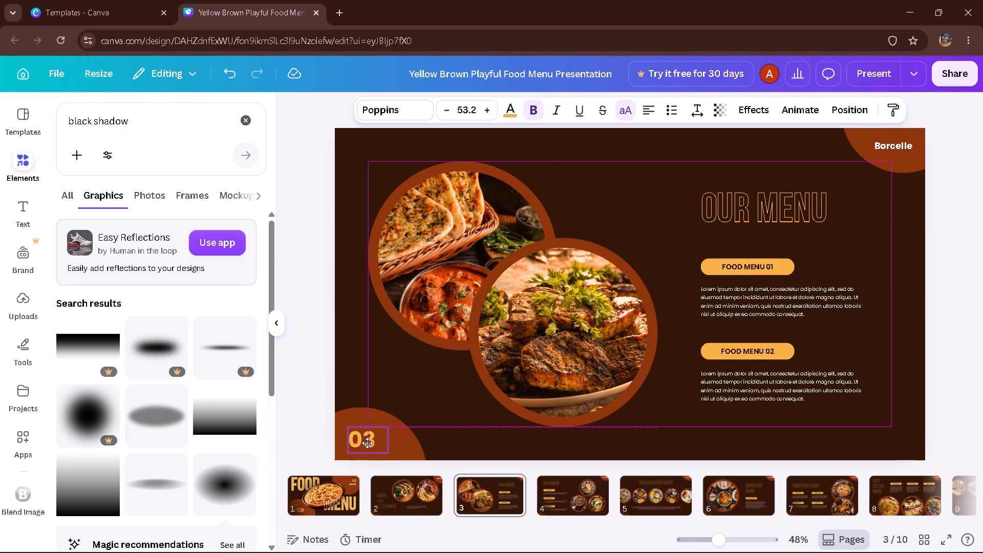
pyautogui.doubleClick(307, 322)
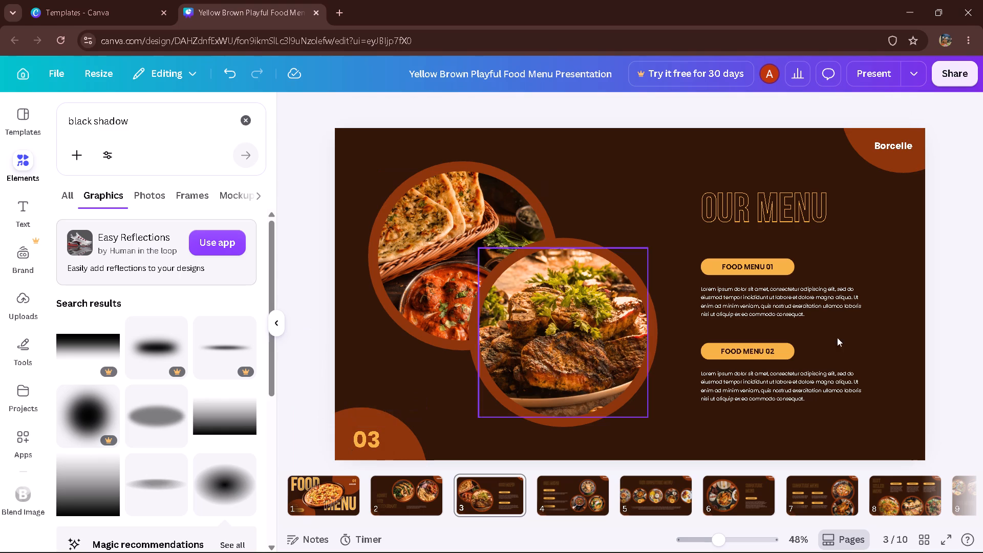
# Slightly enlarge the brown corner circle behind the Borcelle brand name on slide 3.
pyautogui.click(907, 158)
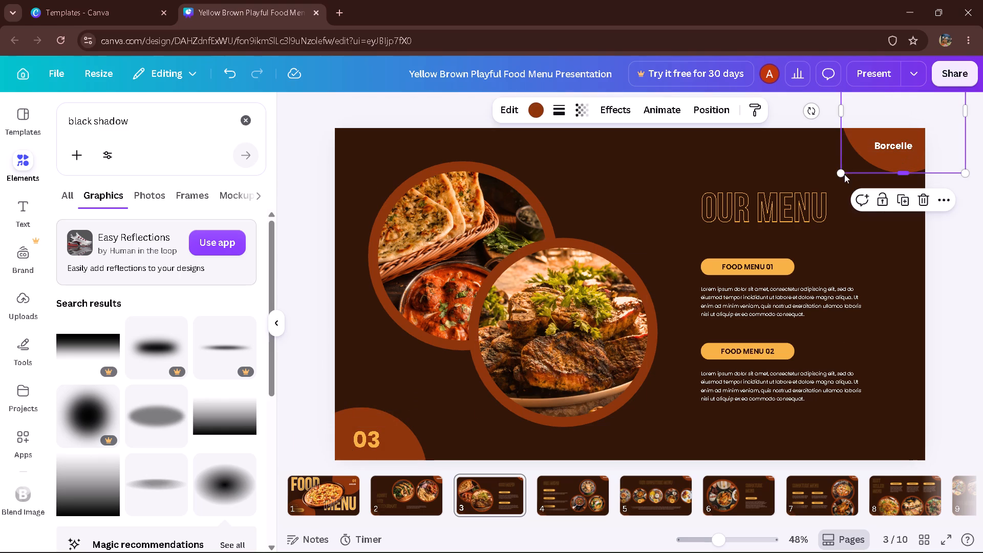
pyautogui.moveTo(840, 174); pyautogui.dragTo(824, 174)
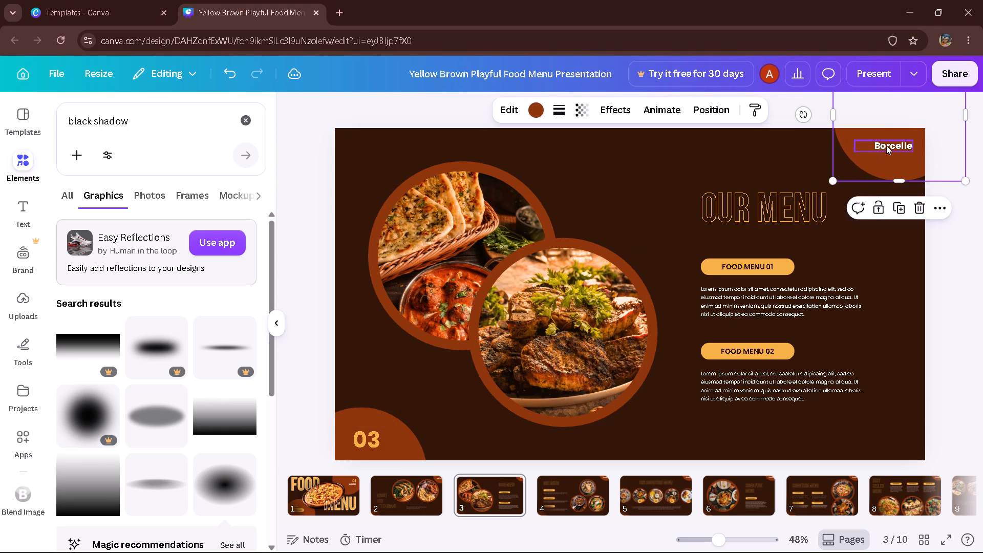
# Replace the brand name Borcelle on slide 3 with ANSARI and move it slightly down within its circle.
pyautogui.doubleClick(886, 145)
pyautogui.press('BackSpace')
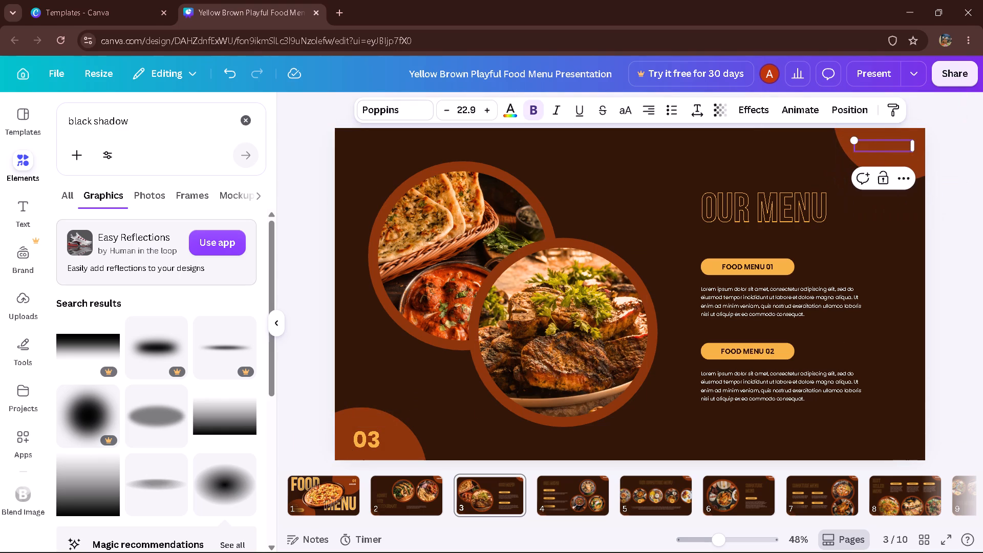
pyautogui.press('a')
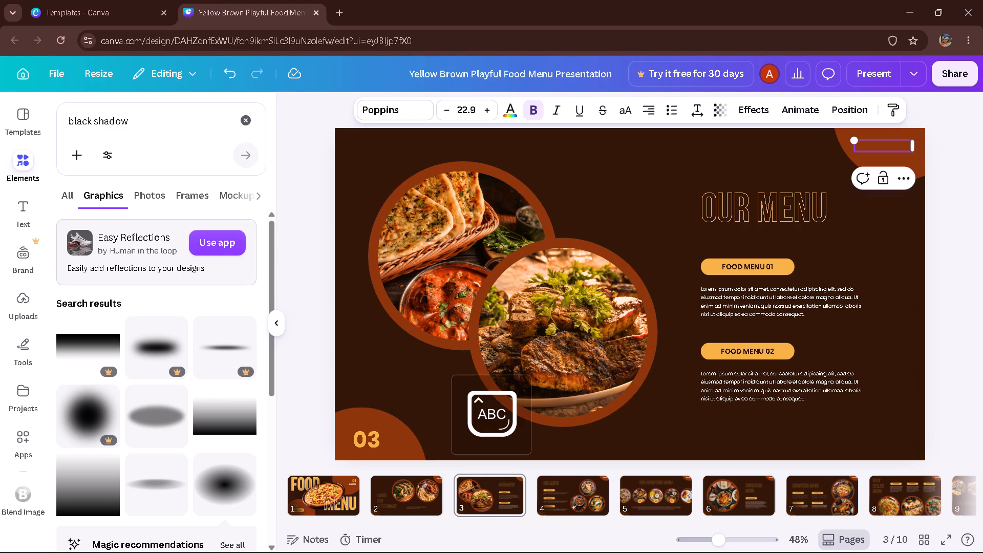
pyautogui.write('ANSARI')
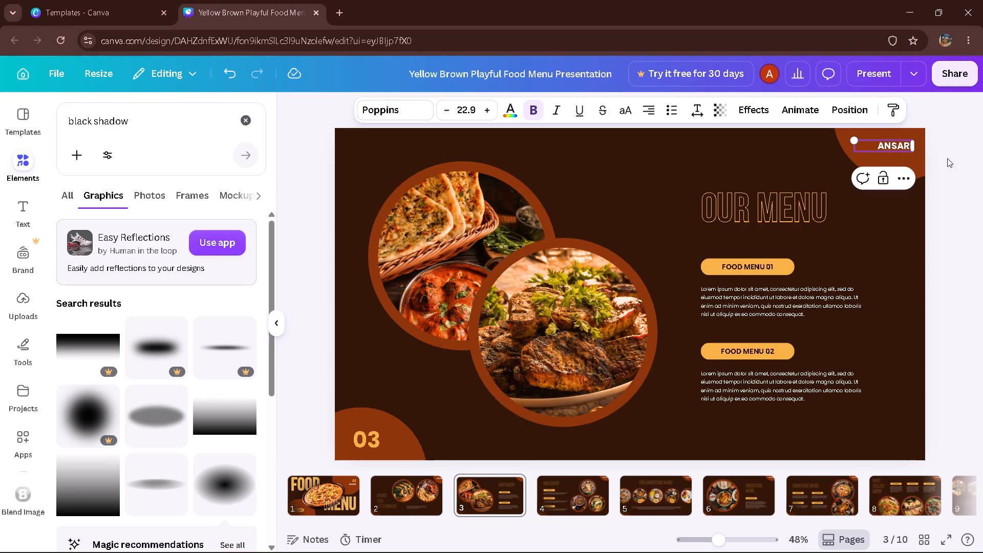
pyautogui.doubleClick(949, 147)
pyautogui.click(893, 145)
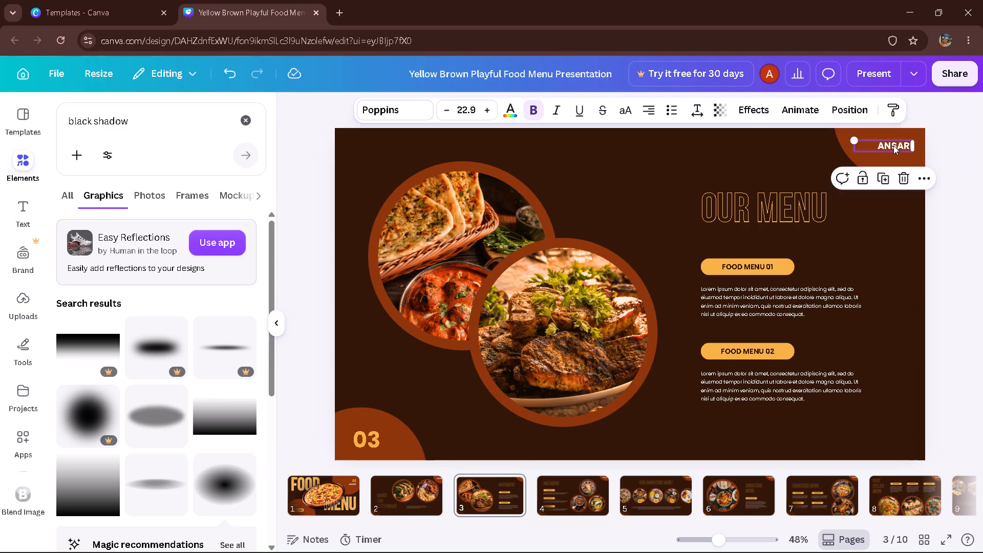
pyautogui.click(893, 145)
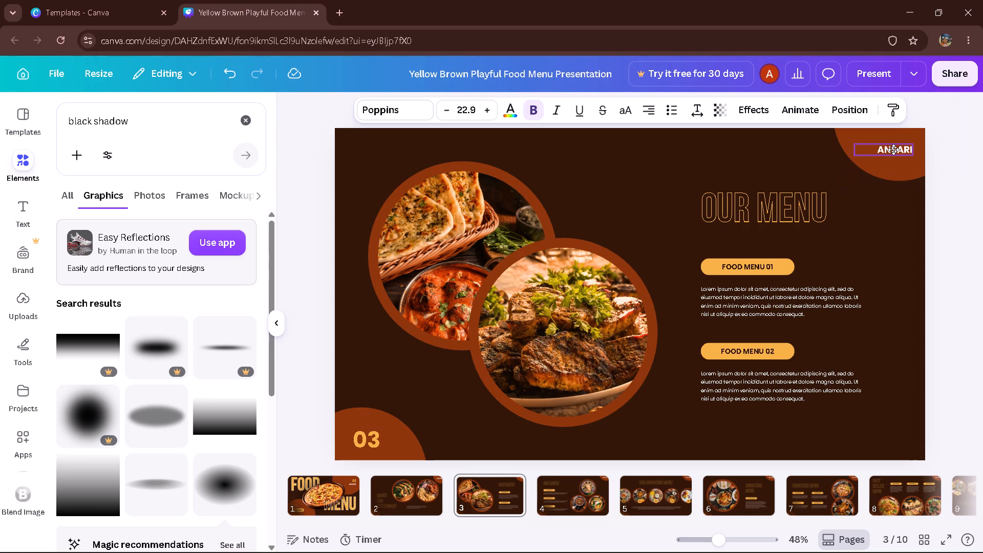
pyautogui.doubleClick(971, 169)
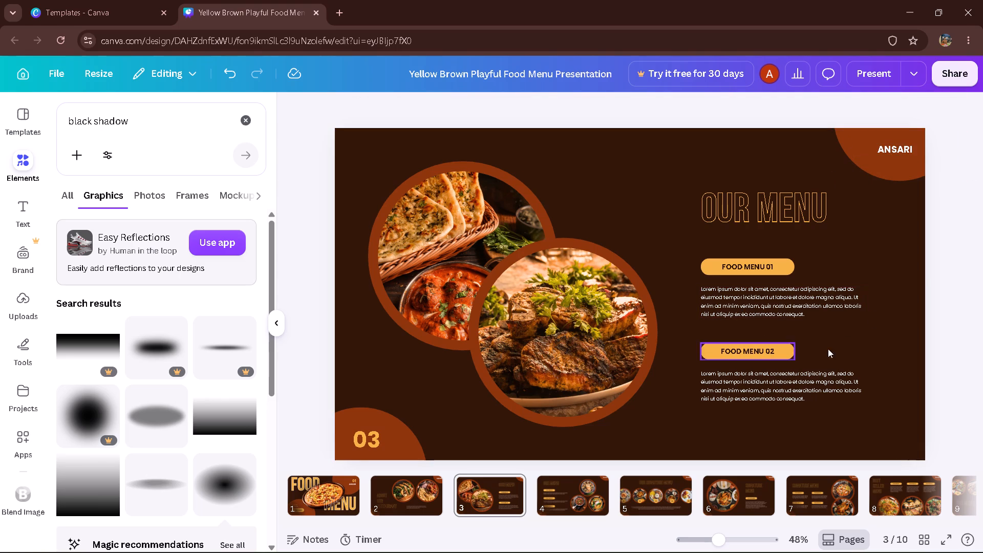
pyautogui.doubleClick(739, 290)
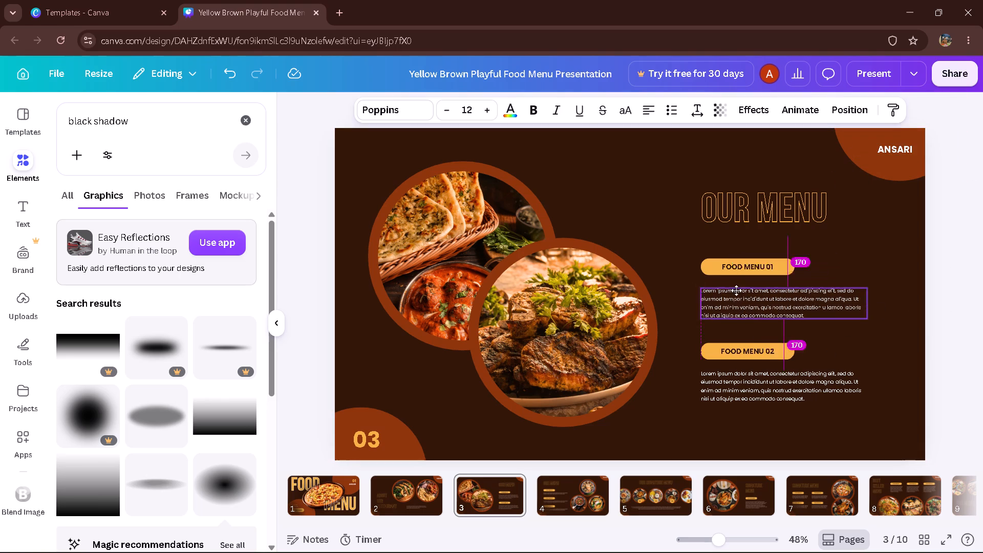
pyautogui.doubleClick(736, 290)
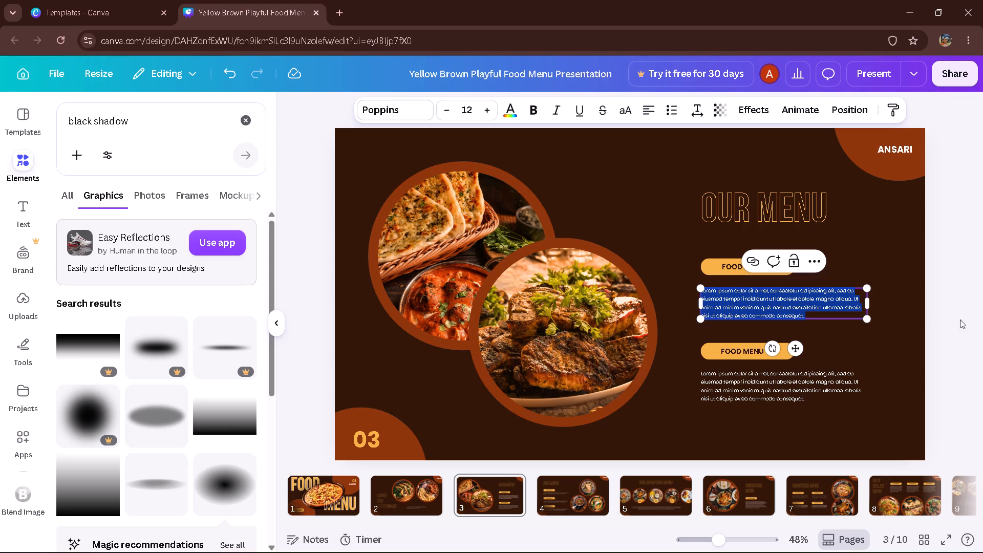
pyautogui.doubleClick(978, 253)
# Raise the colour temperature of the upper chicken bowl photo on slide 4 to 80.
pyautogui.click(550, 497)
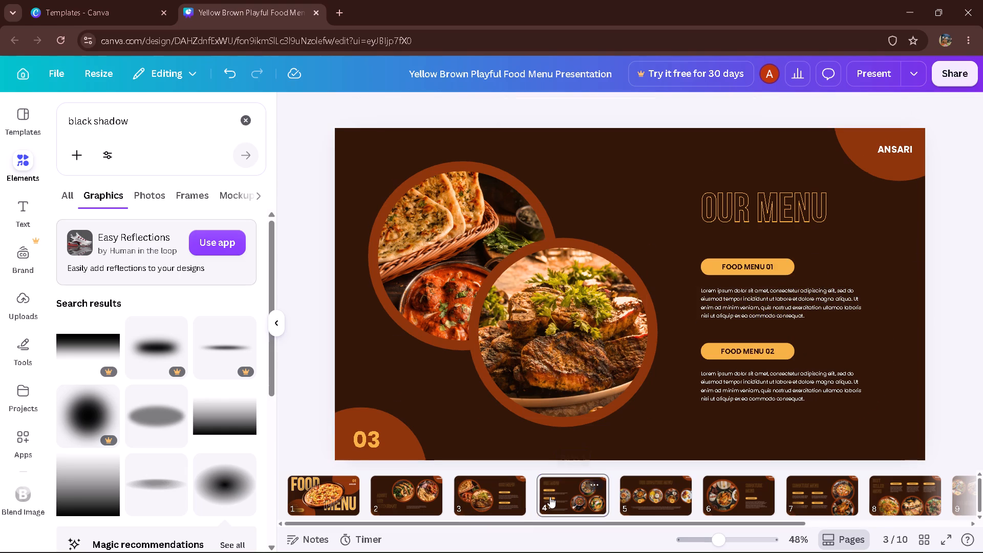
pyautogui.click(770, 246)
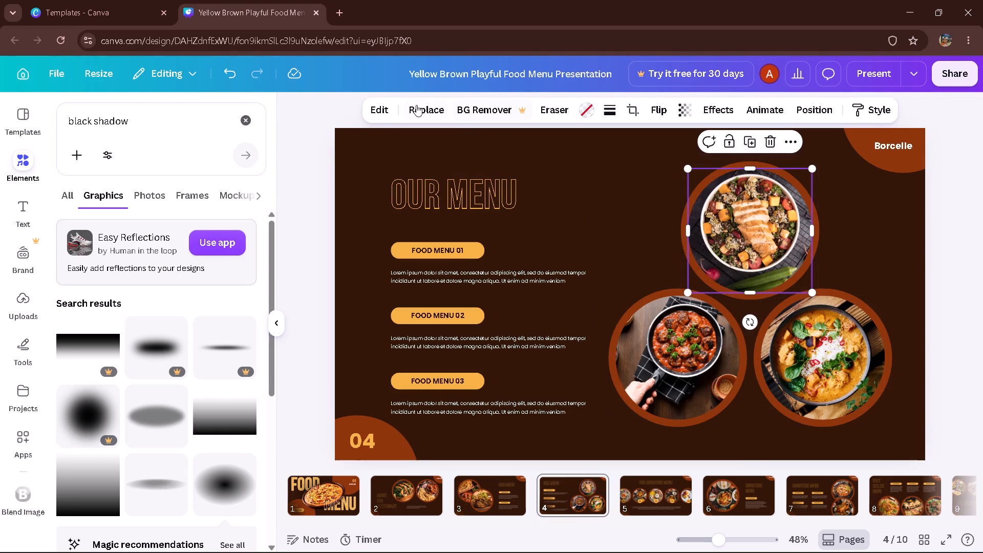
pyautogui.click(367, 111)
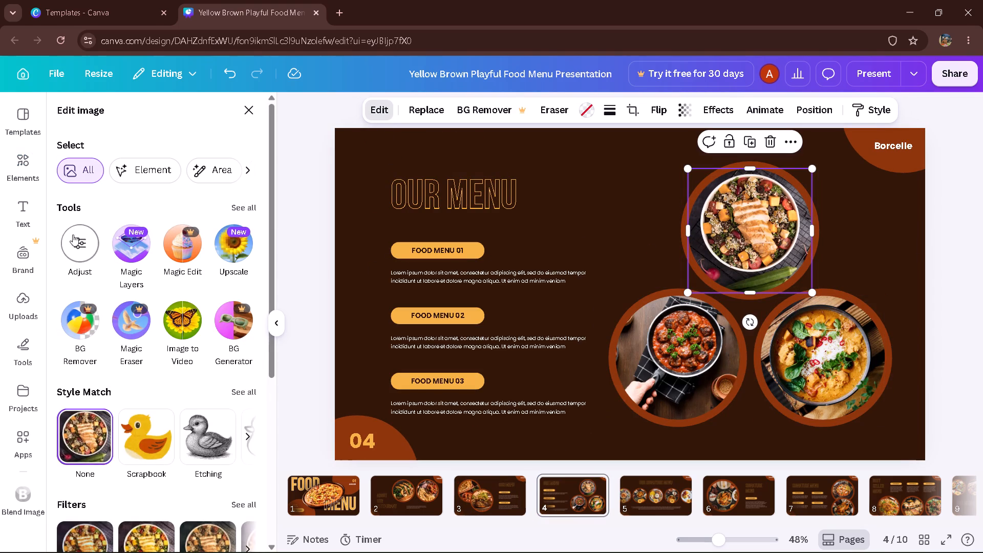
pyautogui.click(77, 241)
pyautogui.moveTo(147, 279); pyautogui.dragTo(196, 282)
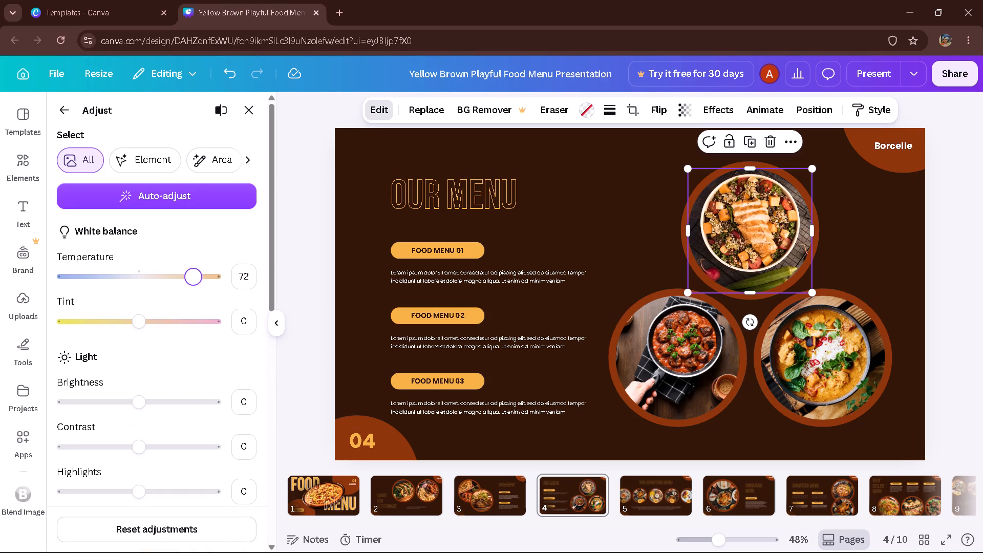
pyautogui.moveTo(196, 282); pyautogui.dragTo(197, 286)
pyautogui.moveTo(197, 286); pyautogui.dragTo(201, 286)
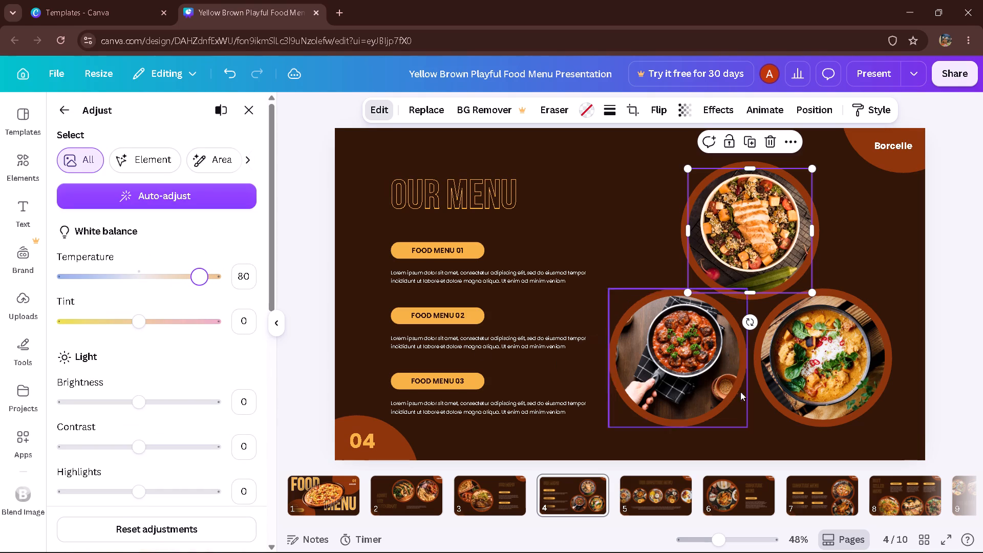
# Warm the two lower food photos on slide 4, setting the meatball photo's temperature to about 75 and the curry photo's to 78.
pyautogui.click(676, 363)
pyautogui.moveTo(134, 279); pyautogui.dragTo(174, 282)
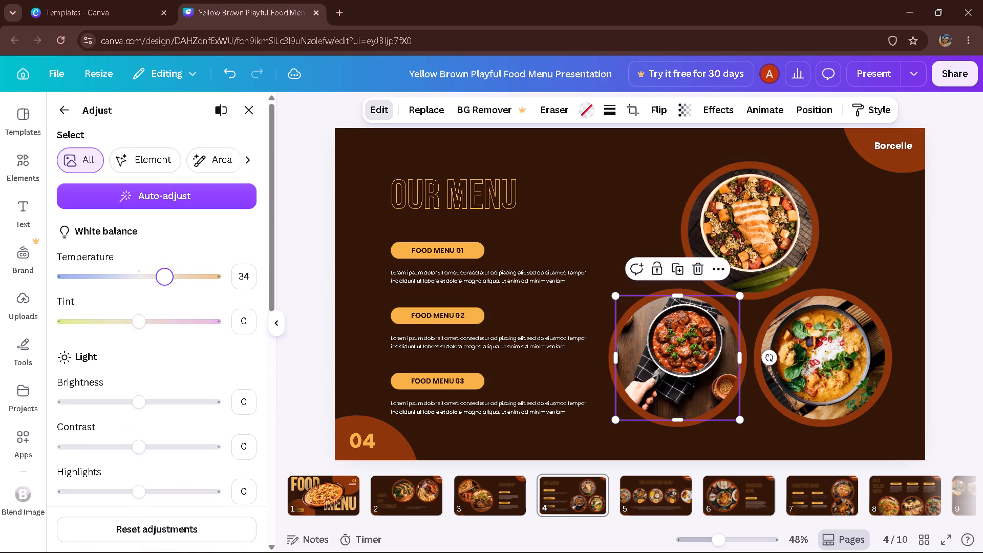
pyautogui.moveTo(174, 282); pyautogui.dragTo(196, 284)
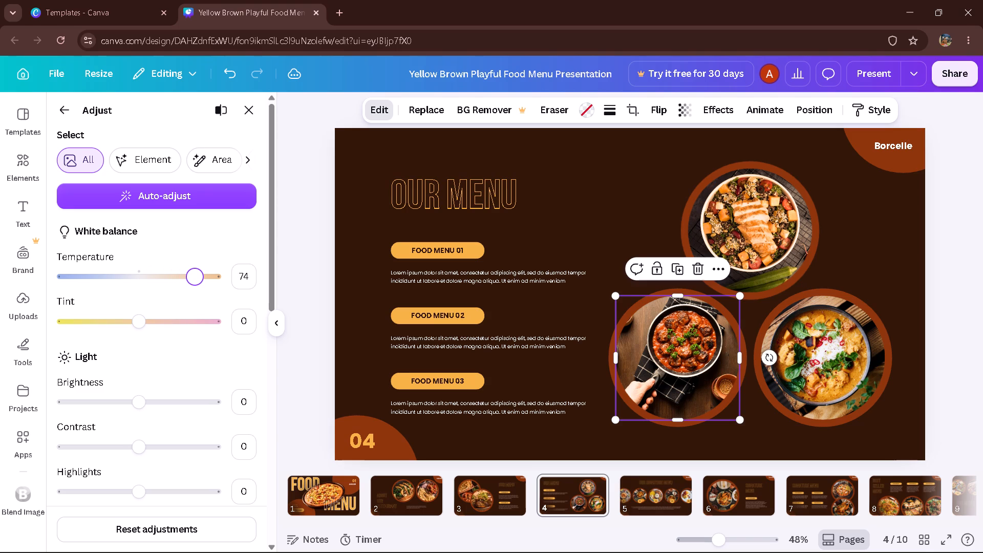
pyautogui.moveTo(196, 284); pyautogui.dragTo(198, 284)
pyautogui.click(825, 349)
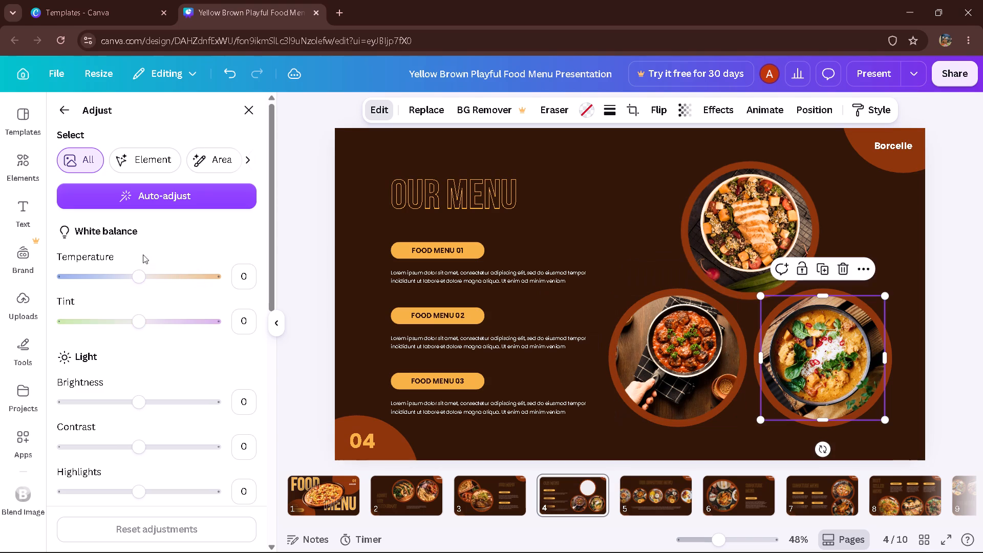
pyautogui.moveTo(140, 274); pyautogui.dragTo(198, 277)
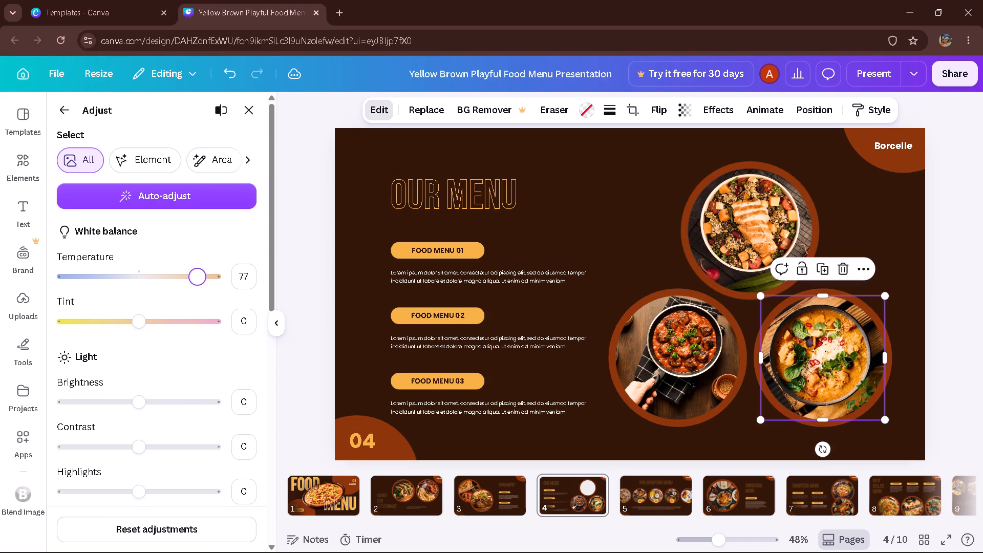
pyautogui.moveTo(198, 277); pyautogui.dragTo(199, 277)
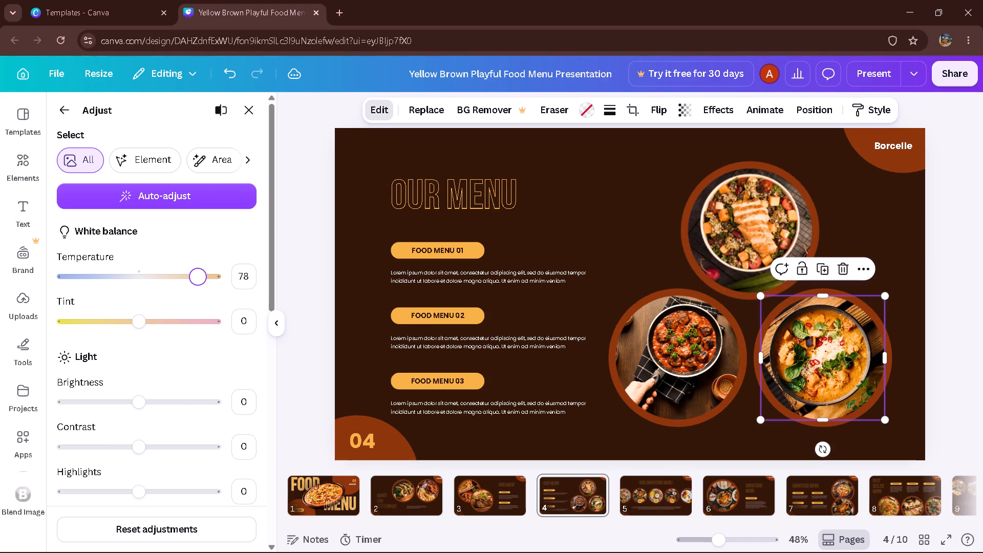
# Slightly enlarge the brown corner circle behind the number 04 and shift the number slightly inward within it.
pyautogui.click(396, 445)
pyautogui.moveTo(423, 412); pyautogui.dragTo(434, 412)
pyautogui.click(364, 445)
pyautogui.moveTo(364, 445); pyautogui.dragTo(366, 443)
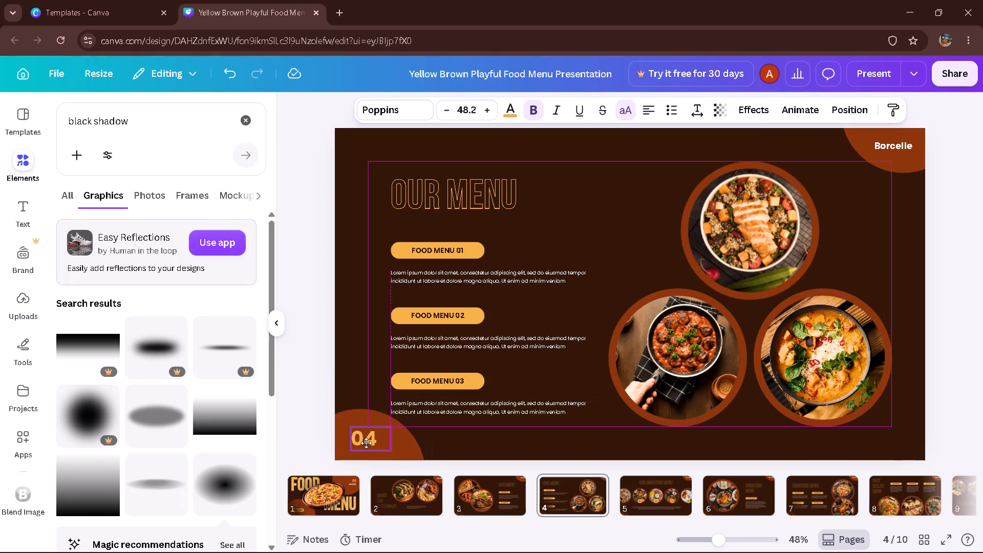
pyautogui.moveTo(366, 443); pyautogui.dragTo(373, 443)
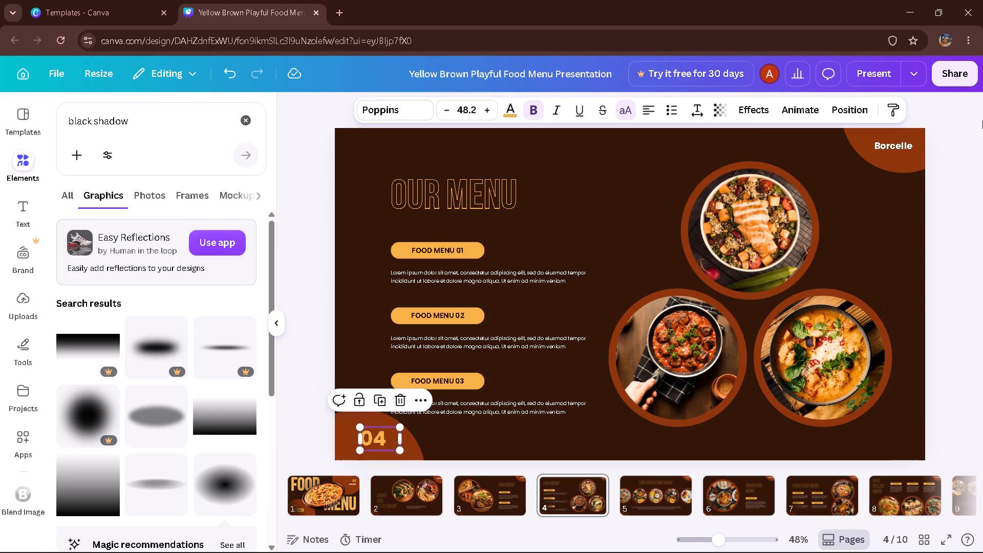
# Slightly enlarge the brown corner circle behind the Borcelle brand name on slide 4.
pyautogui.click(897, 156)
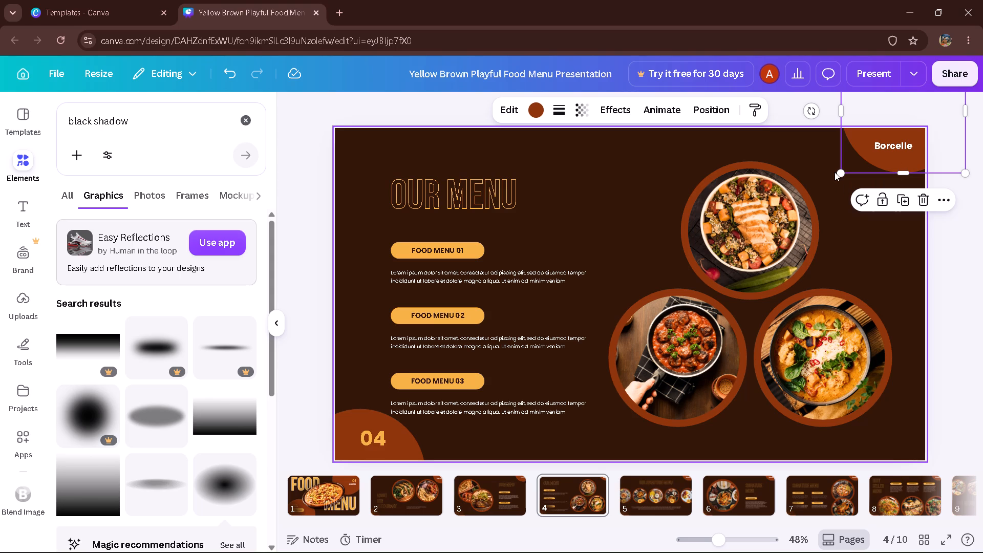
pyautogui.moveTo(839, 172); pyautogui.dragTo(826, 178)
# Replace the brand name Borcelle on slide 4 with ARMAN.
pyautogui.doubleClick(890, 150)
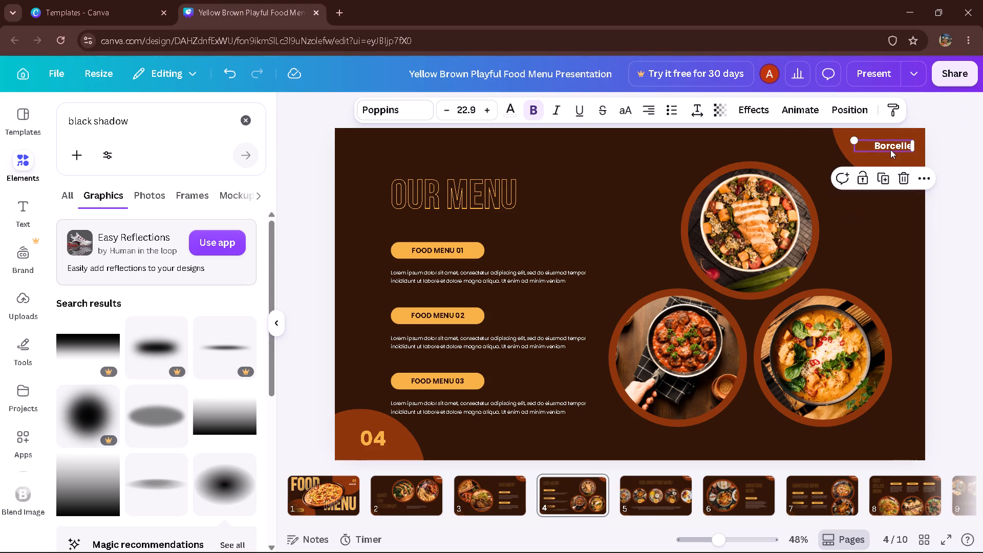
pyautogui.press('BackSpace')
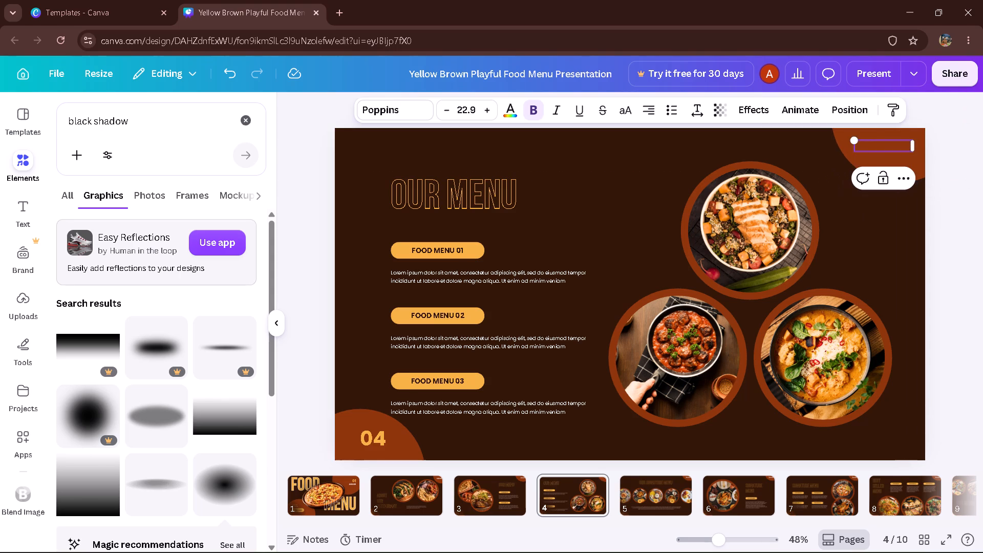
pyautogui.write('ARMAN')
pyautogui.doubleClick(965, 174)
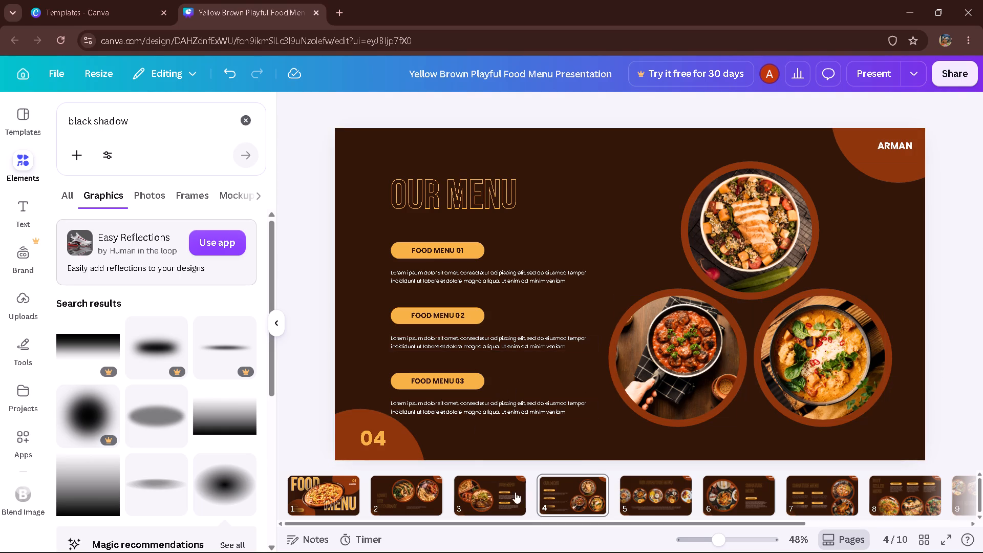
# Raise the colour temperature of food photo 01 on slide 5 to about 75.
pyautogui.click(582, 490)
pyautogui.click(643, 495)
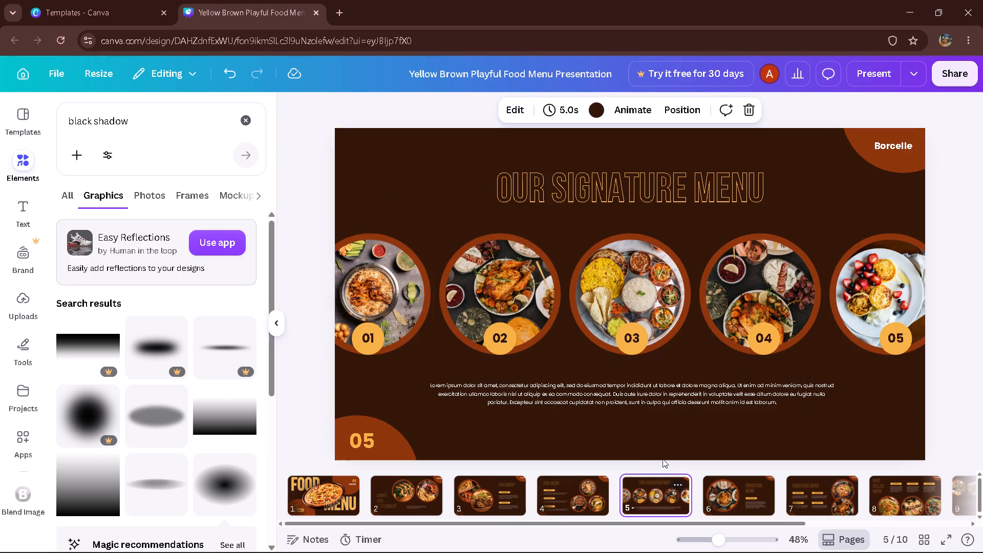
pyautogui.click(369, 278)
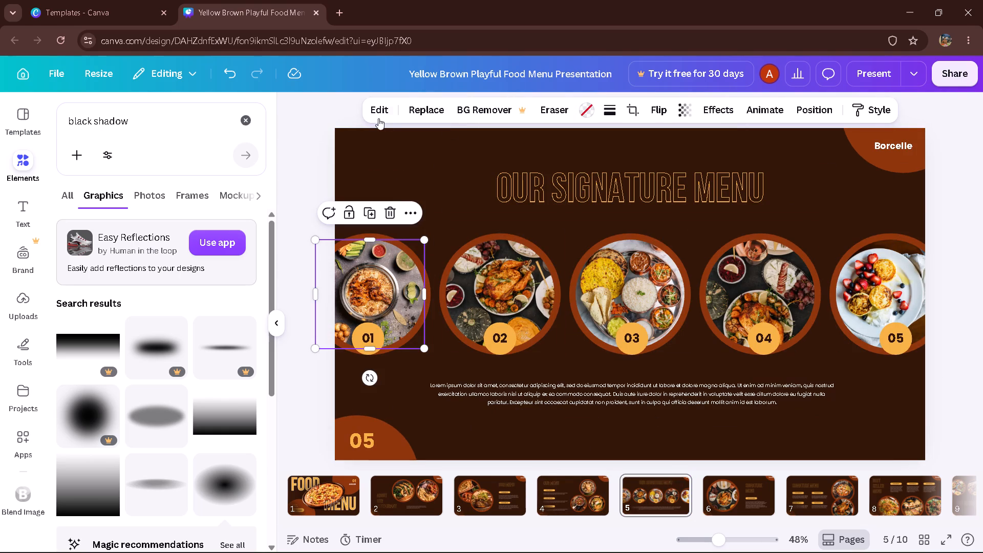
pyautogui.click(372, 116)
pyautogui.click(91, 246)
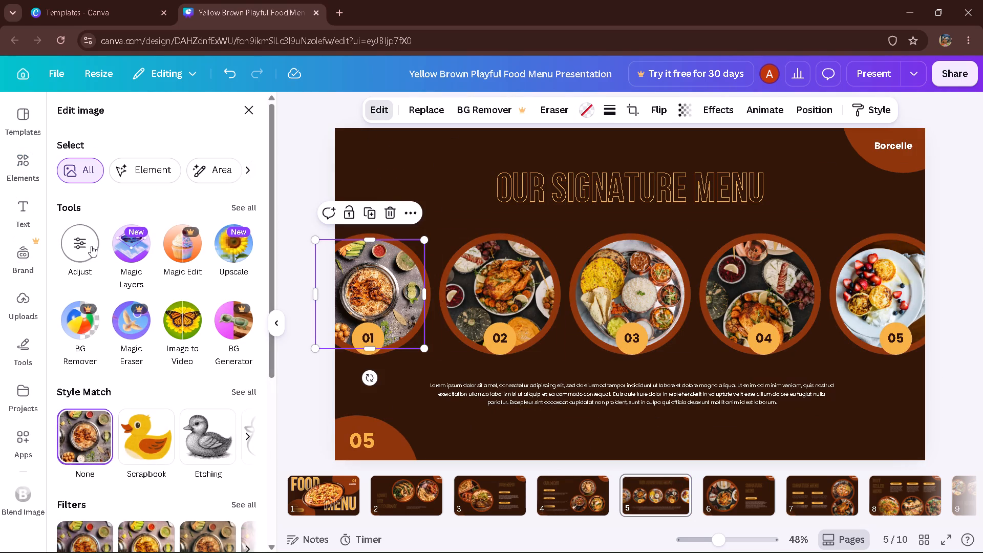
pyautogui.moveTo(143, 284); pyautogui.dragTo(203, 279)
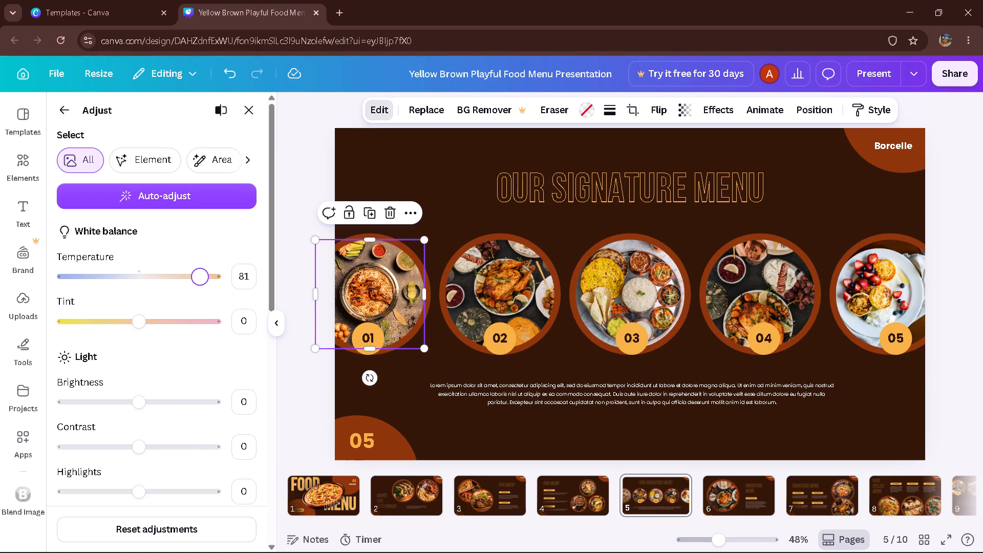
pyautogui.moveTo(203, 279); pyautogui.dragTo(195, 282)
pyautogui.moveTo(195, 282); pyautogui.dragTo(197, 282)
# Warm food photos 02 and 03 on slide 5 by raising their colour temperature, with photo 02 at 78.
pyautogui.click(508, 278)
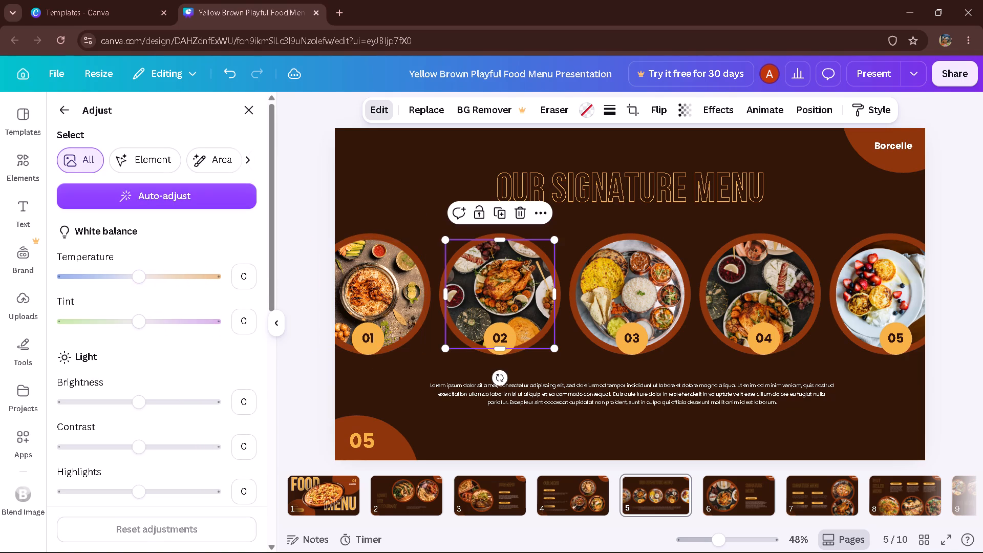
pyautogui.moveTo(136, 274); pyautogui.dragTo(172, 277)
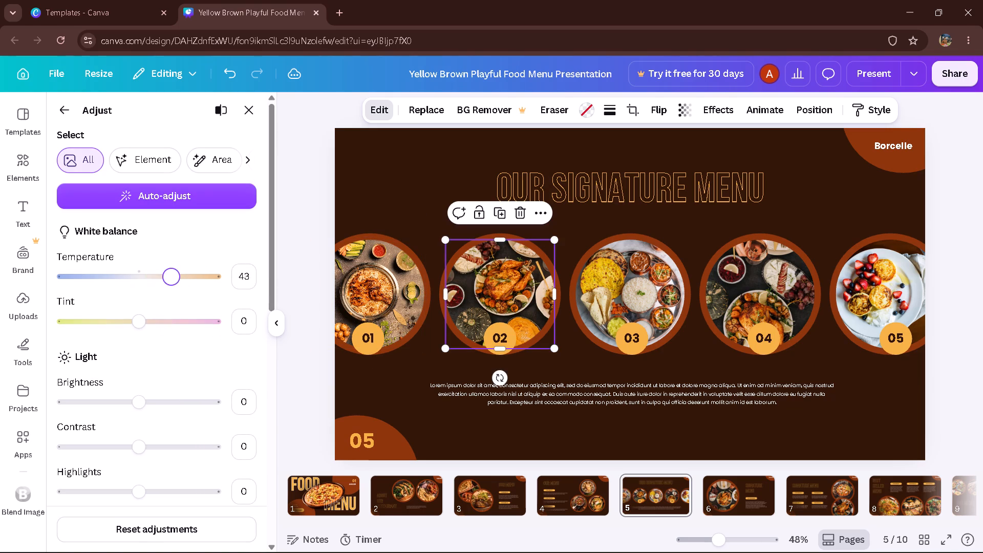
pyautogui.moveTo(172, 277); pyautogui.dragTo(199, 279)
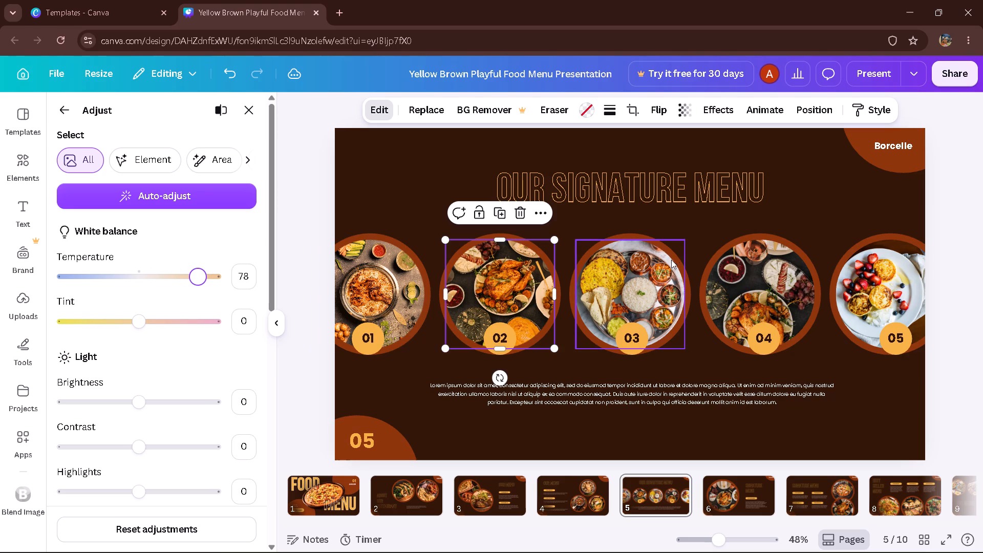
pyautogui.click(616, 268)
pyautogui.moveTo(139, 277); pyautogui.dragTo(197, 286)
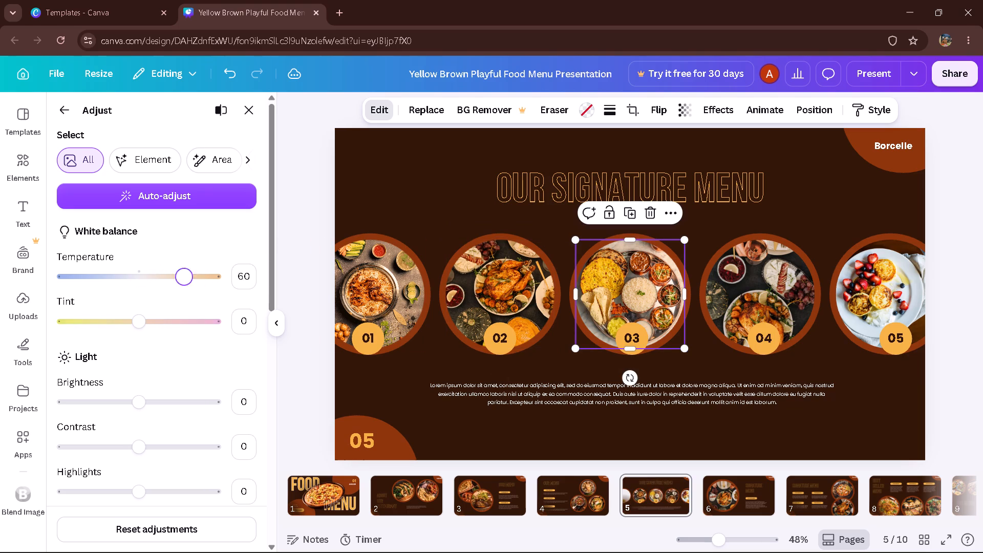
pyautogui.moveTo(197, 286); pyautogui.dragTo(199, 288)
# Warm food photos 04 and 05 on slide 5 by raising their colour temperature, with photo 05 at 75.
pyautogui.click(737, 284)
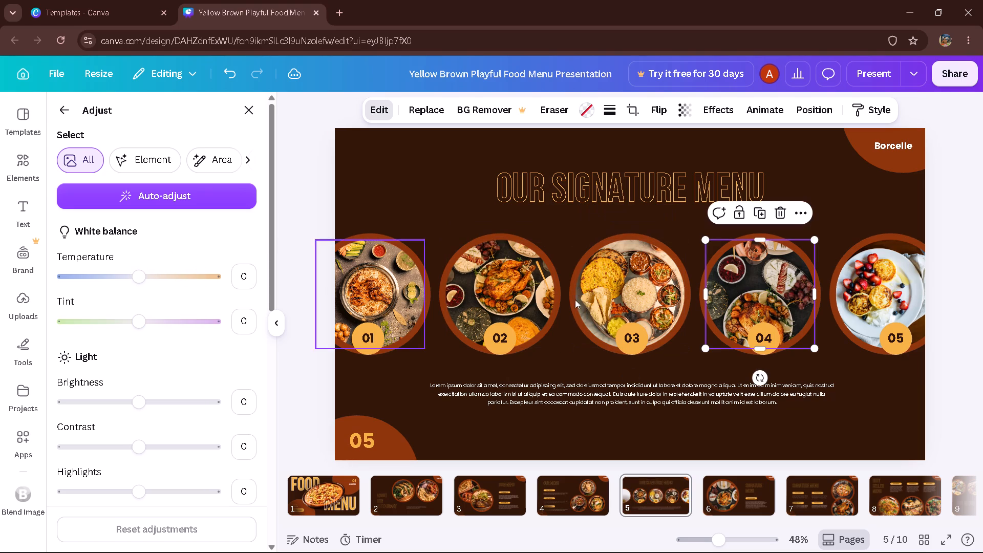
pyautogui.moveTo(190, 273); pyautogui.dragTo(197, 273)
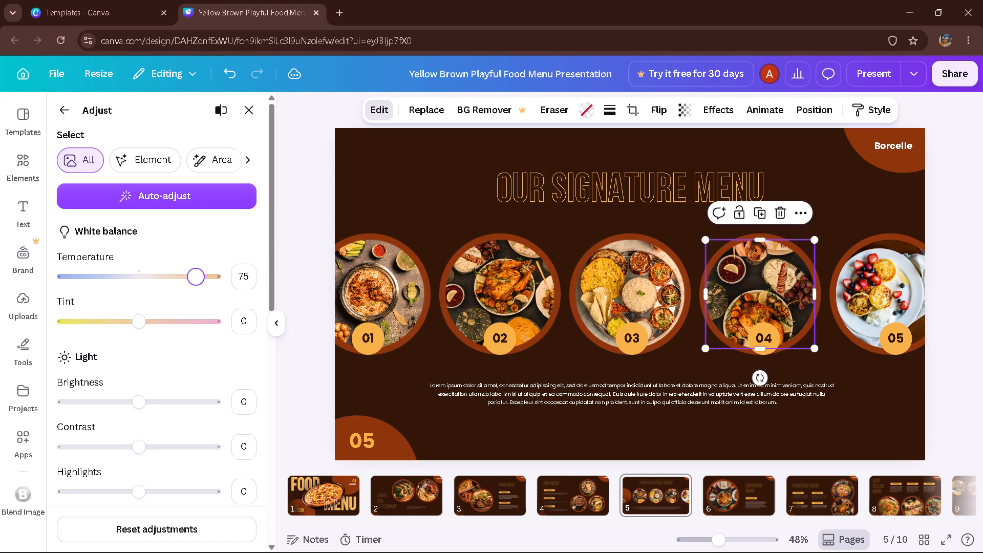
pyautogui.moveTo(197, 273); pyautogui.dragTo(201, 273)
pyautogui.click(868, 272)
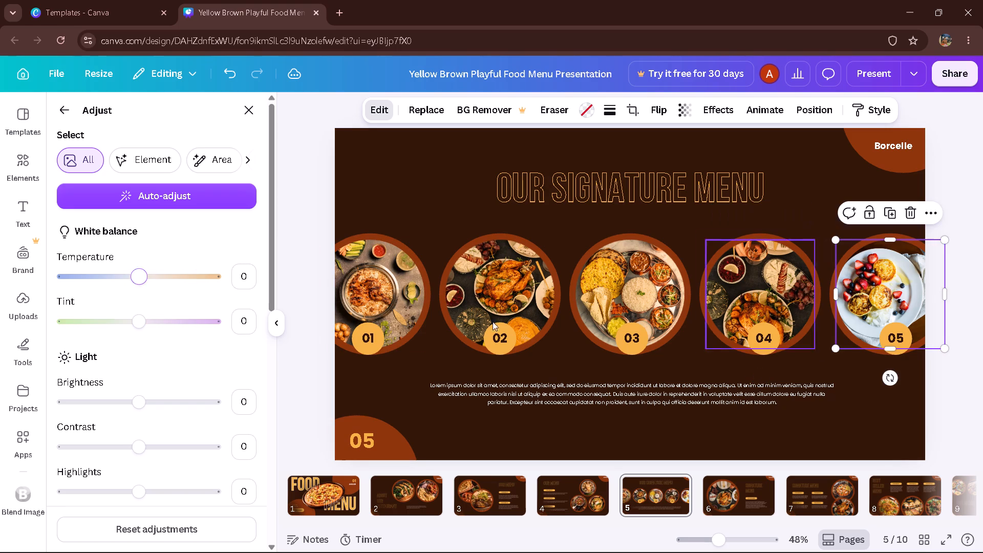
pyautogui.moveTo(145, 274); pyautogui.dragTo(195, 284)
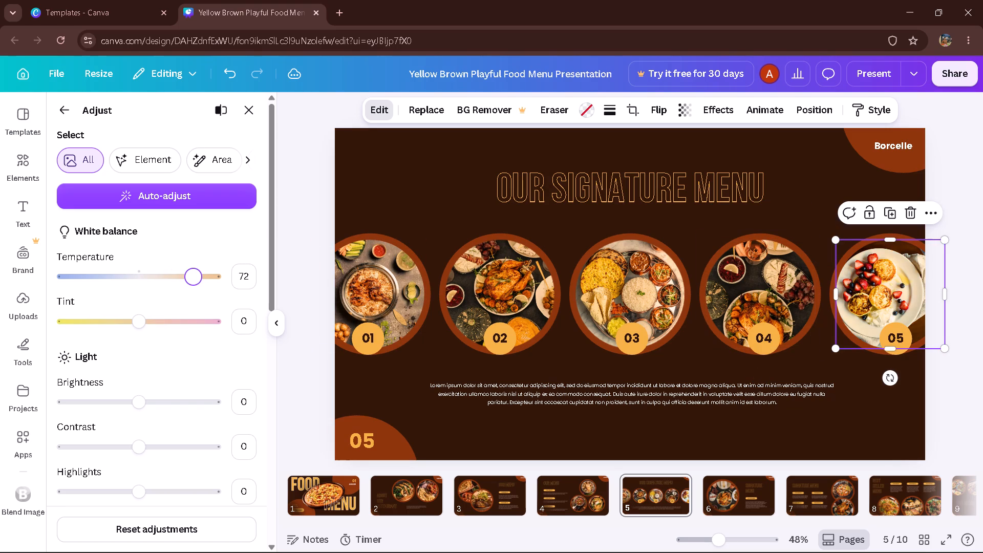
pyautogui.moveTo(195, 284); pyautogui.dragTo(197, 286)
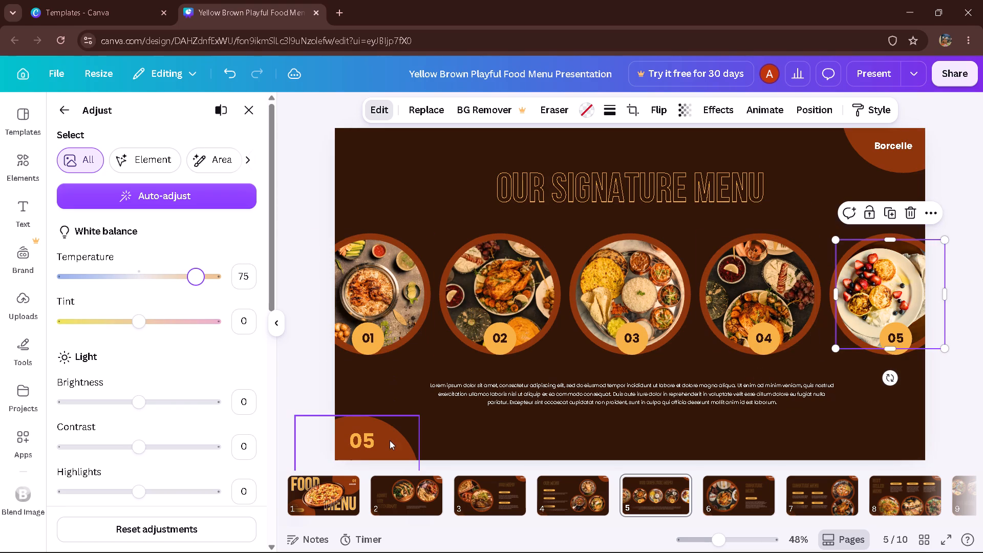
# Slightly enlarge the brown corner circle behind the number 05 and increase the number's font size slightly.
pyautogui.click(390, 440)
pyautogui.moveTo(420, 418); pyautogui.dragTo(420, 410)
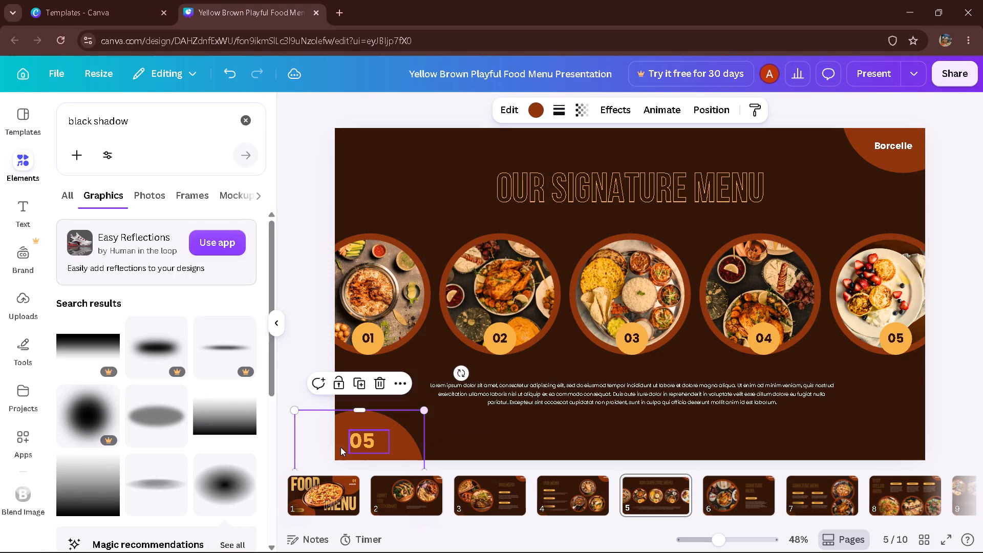
pyautogui.click(351, 447)
pyautogui.tripleClick(490, 112)
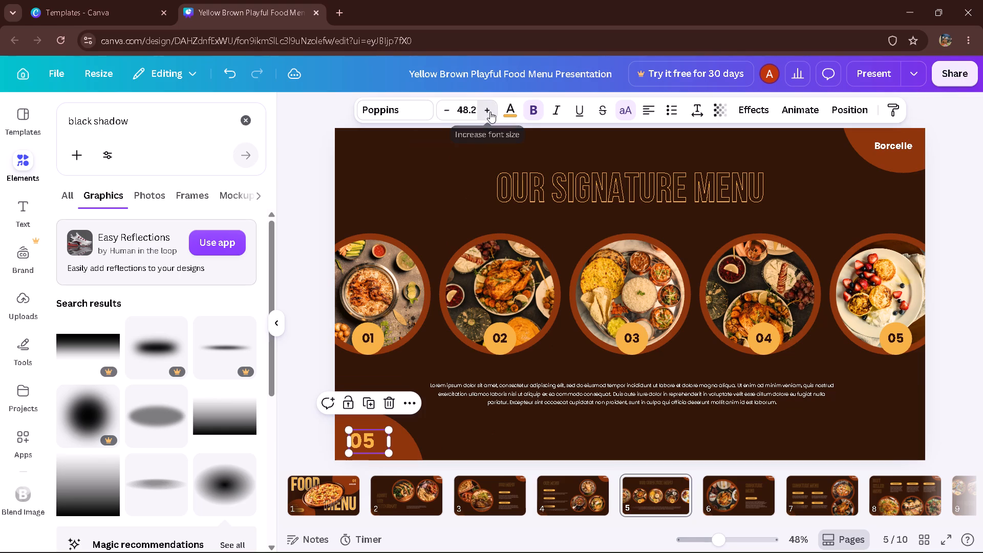
pyautogui.click(365, 441)
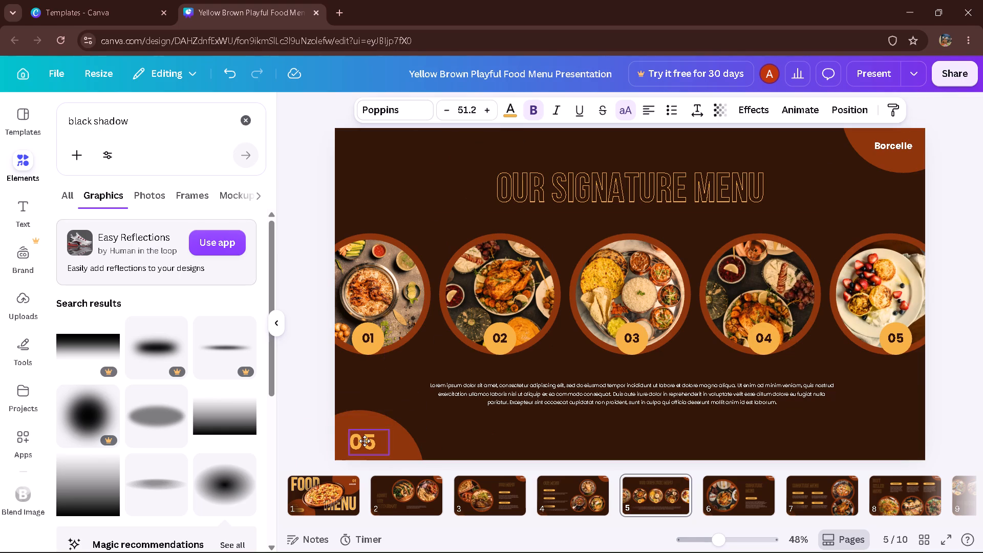
# Slightly enlarge the brown circle behind "Borcelle" in the top-right corner of slide 5.
pyautogui.click(897, 163)
pyautogui.moveTo(842, 177); pyautogui.dragTo(830, 178)
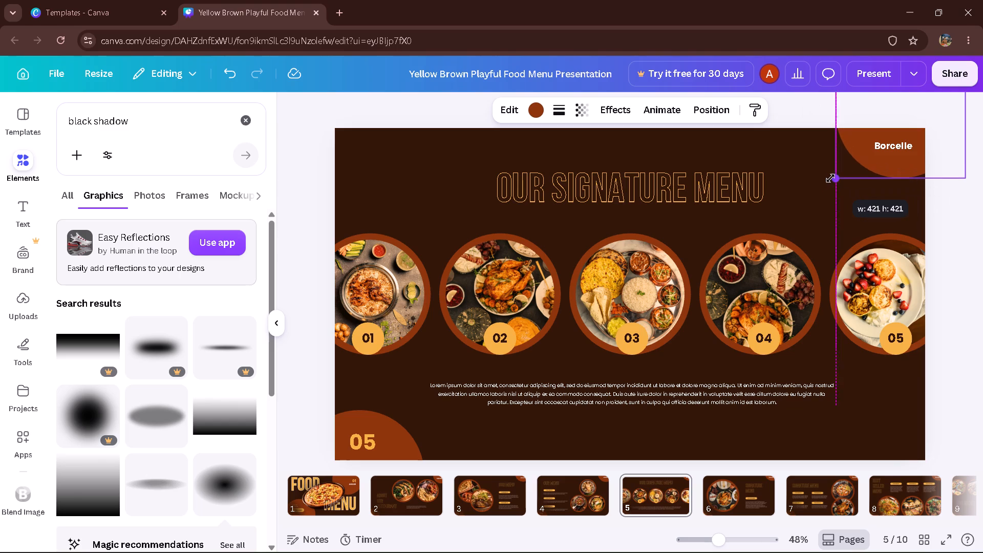
pyautogui.moveTo(830, 178); pyautogui.dragTo(828, 181)
# Replace "Borcelle" on slide 5 with "ARMAN" and shift the name slightly down and inward within its corner circle.
pyautogui.doubleClick(893, 152)
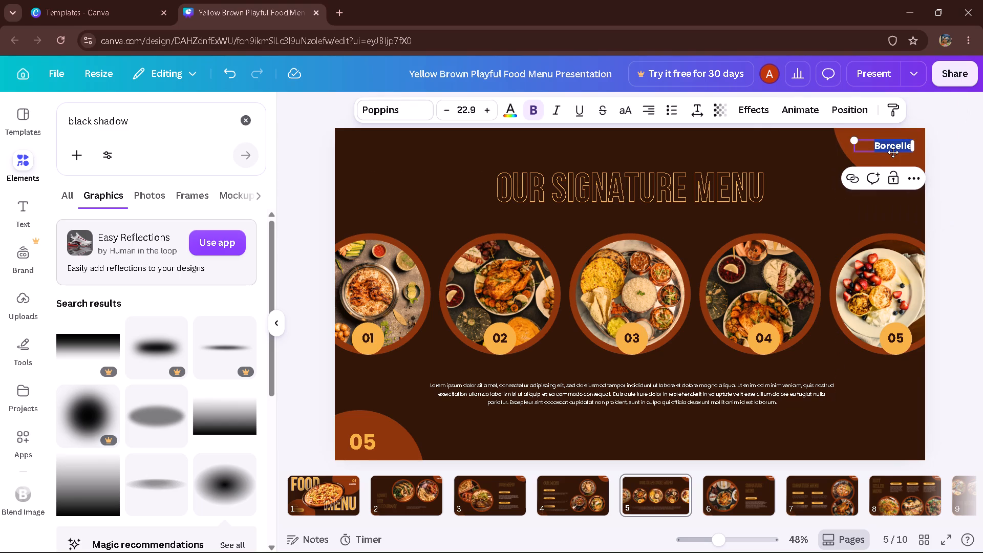
pyautogui.press('BackSpace')
pyautogui.write('ARMAN')
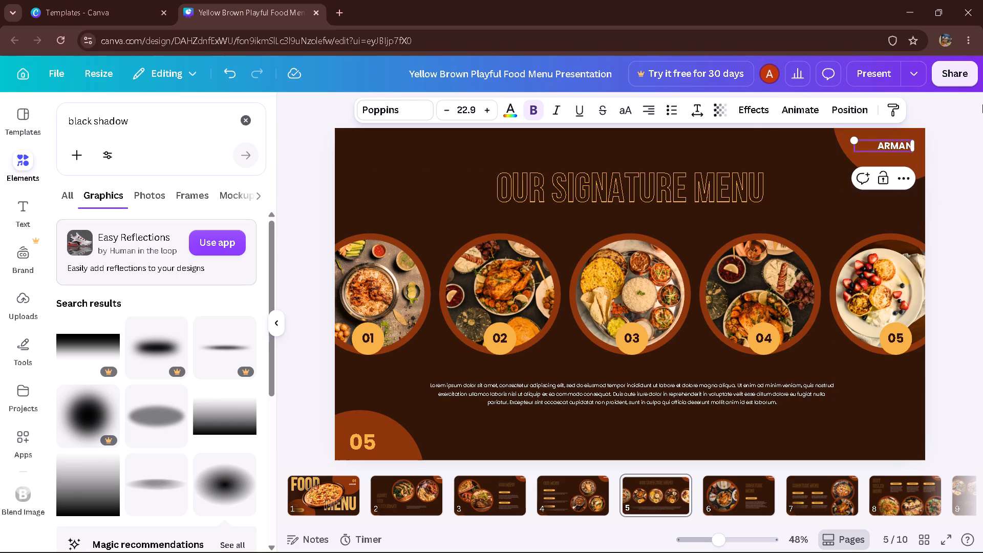
pyautogui.doubleClick(952, 102)
pyautogui.moveTo(886, 150); pyautogui.dragTo(885, 152)
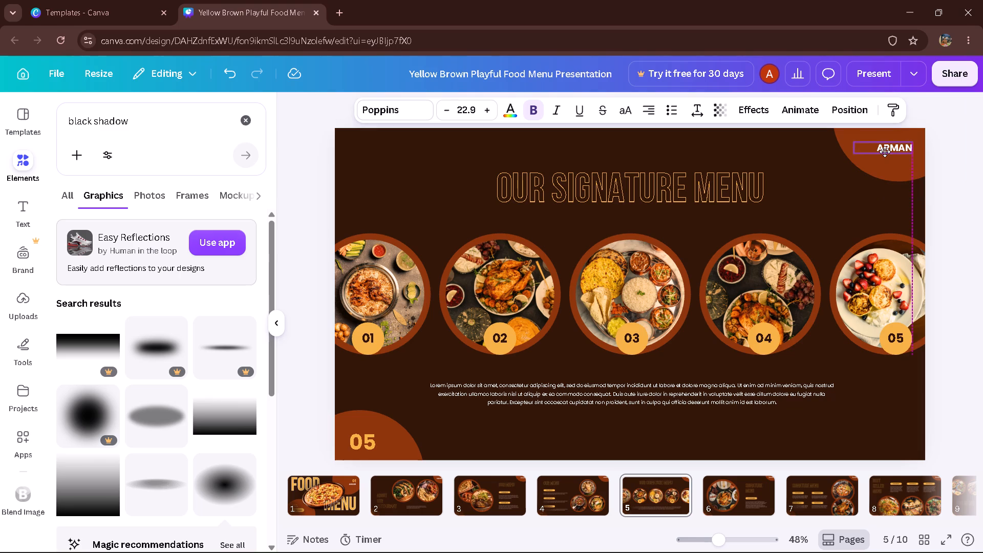
pyautogui.moveTo(885, 152); pyautogui.dragTo(882, 154)
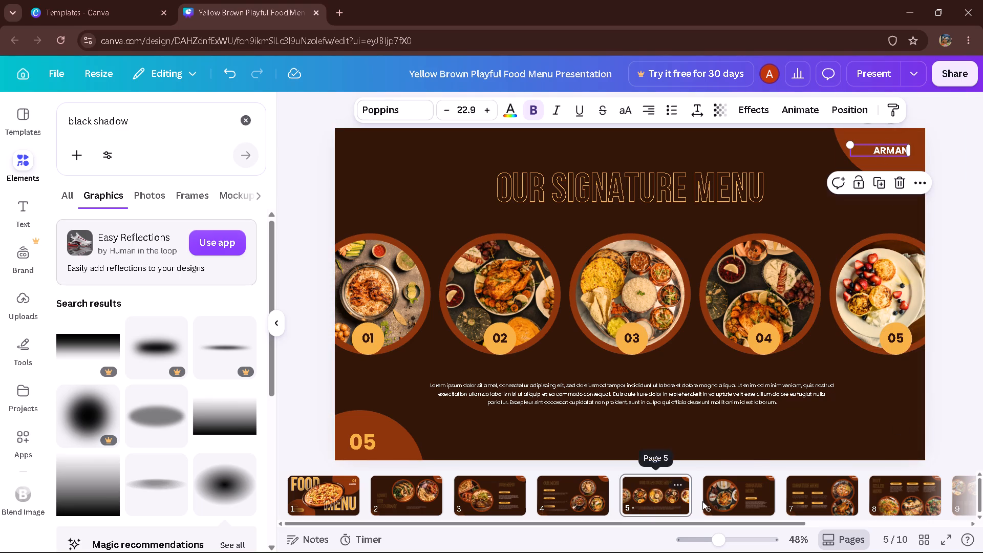
# Warm the large round food photo on slide 6 by setting its colour temperature to 80.
pyautogui.click(718, 501)
pyautogui.click(437, 309)
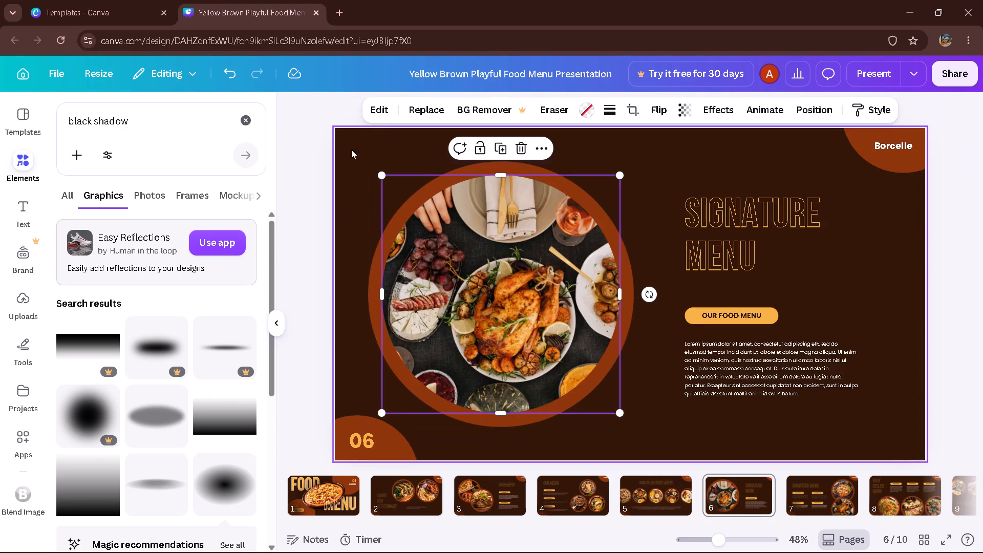
pyautogui.click(390, 100)
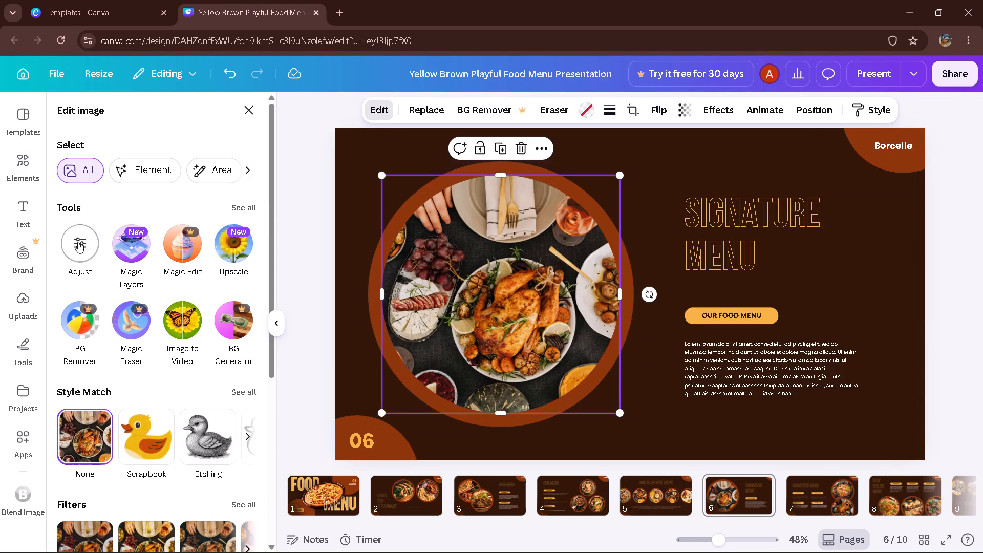
pyautogui.click(78, 242)
pyautogui.moveTo(152, 278); pyautogui.dragTo(201, 266)
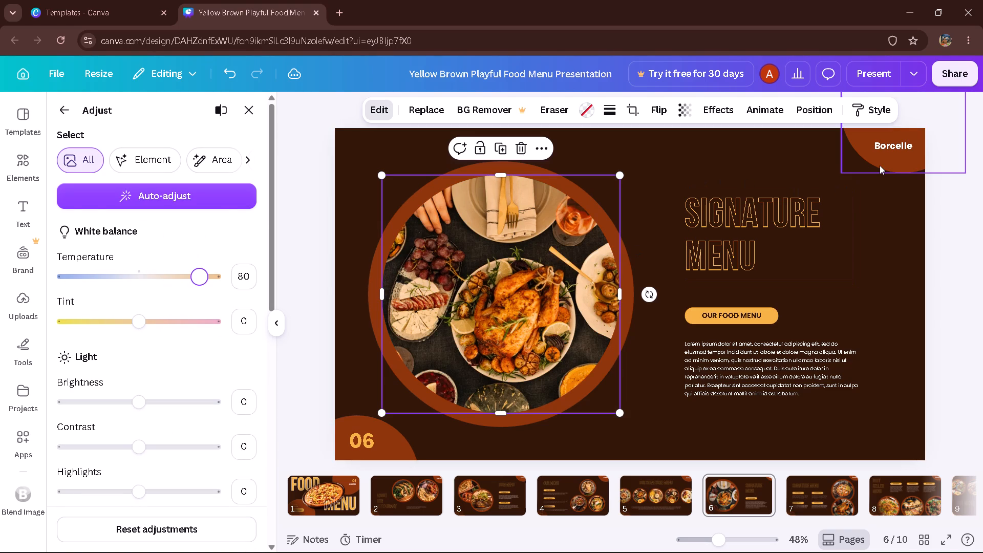
# Slightly enlarge the brown circle behind "Borcelle" in the top-right corner of slide 6.
pyautogui.click(880, 165)
pyautogui.moveTo(840, 174); pyautogui.dragTo(826, 178)
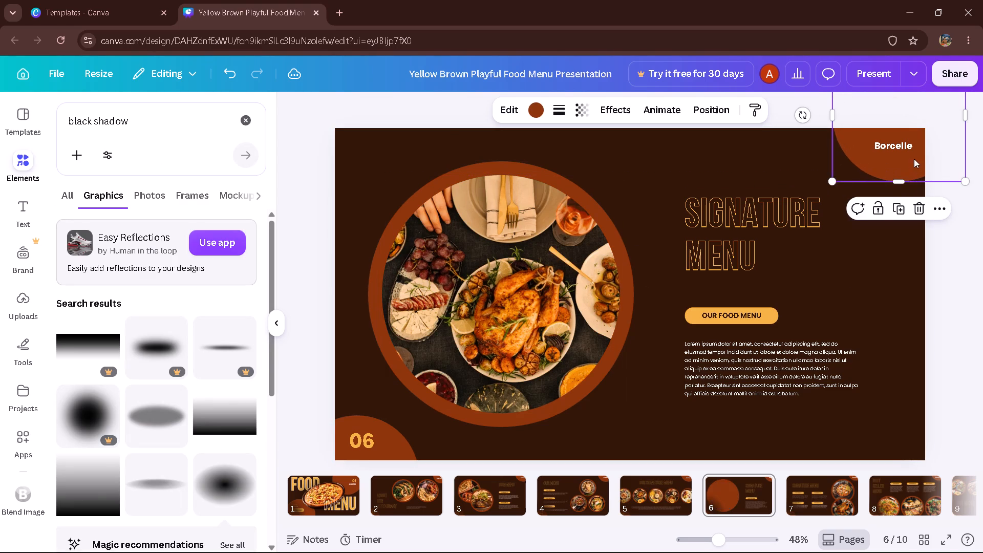
# Replace the brand name "Borcelle" on slide 6 with "ARMAN".
pyautogui.doubleClick(903, 150)
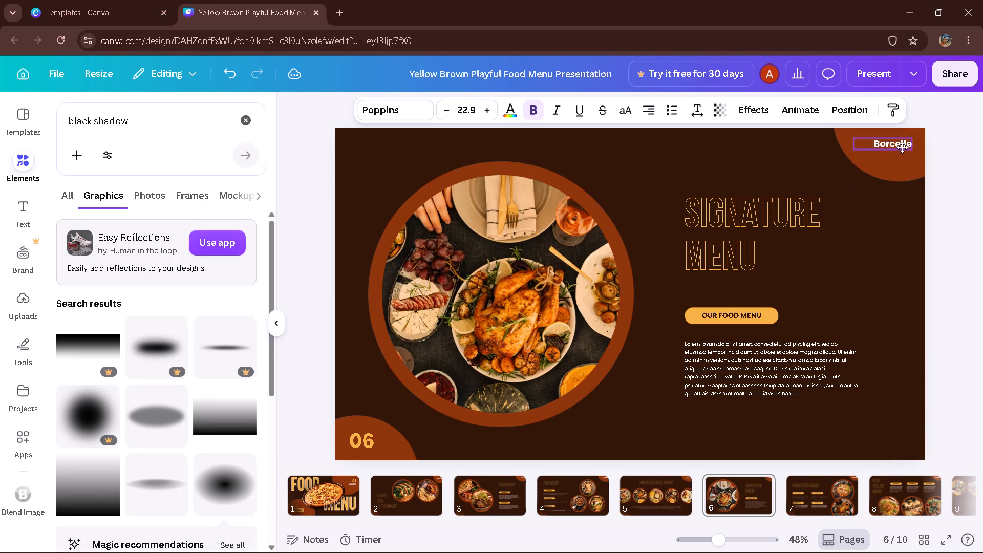
pyautogui.tripleClick(898, 150)
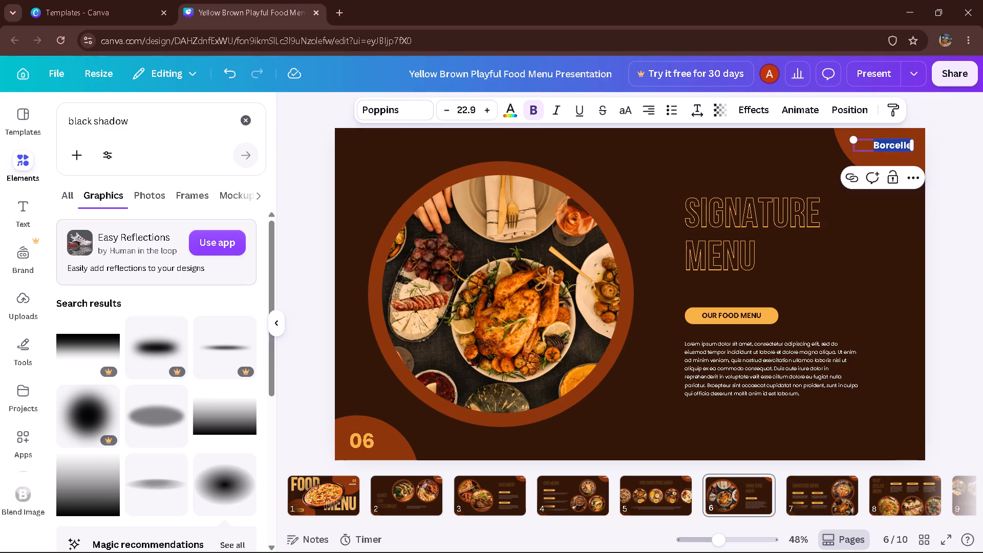
pyautogui.press('BackSpace')
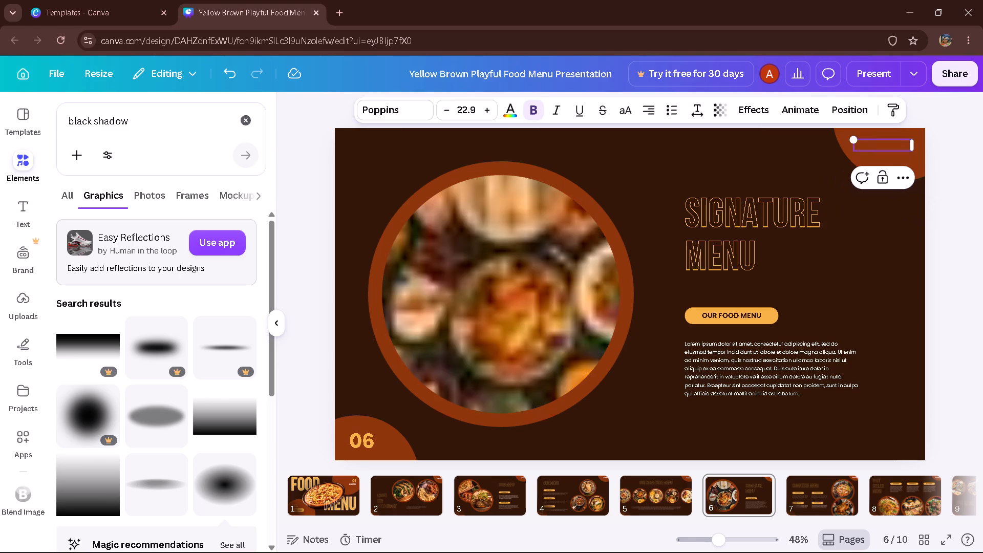
pyautogui.write('ARMNA')
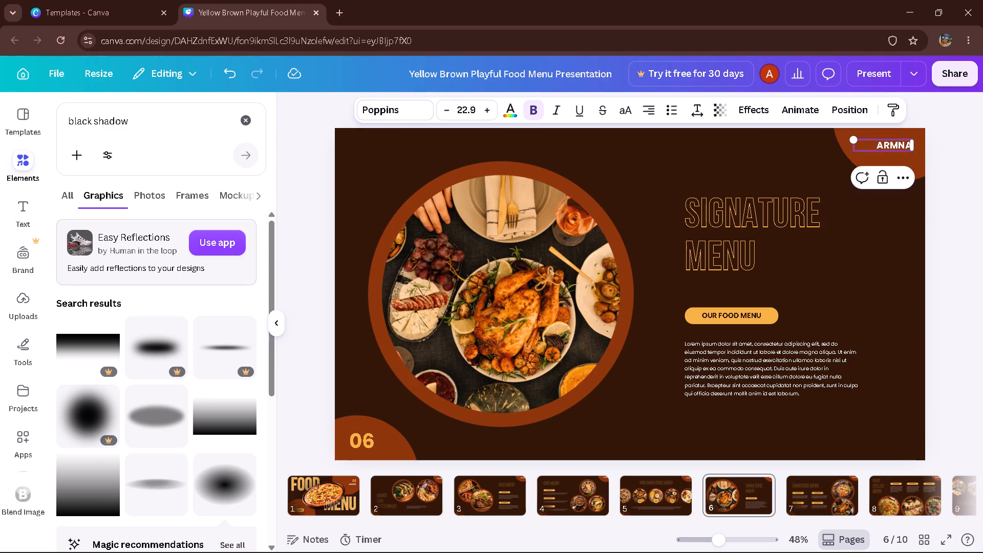
pyautogui.write('==')
pyautogui.press('BackSpace')
pyautogui.press('BackSpace')
pyautogui.press('BackSpace')
pyautogui.press('BackSpace')
pyautogui.write('AN')
# Slightly enlarge the brown corner circle behind the number 06 and shift it upward and a little to the left.
pyautogui.click(392, 445)
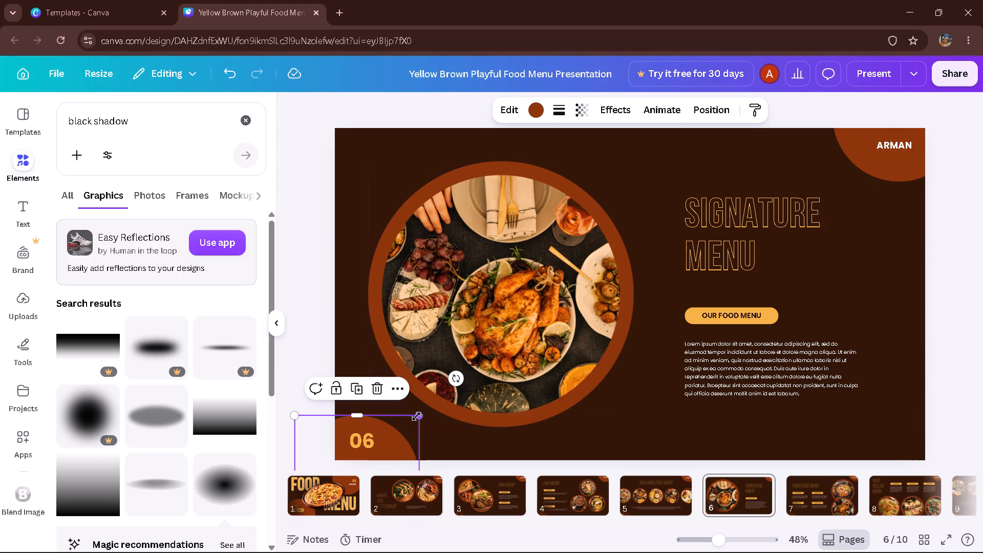
pyautogui.moveTo(416, 416); pyautogui.dragTo(425, 416)
pyautogui.moveTo(410, 436); pyautogui.dragTo(409, 430)
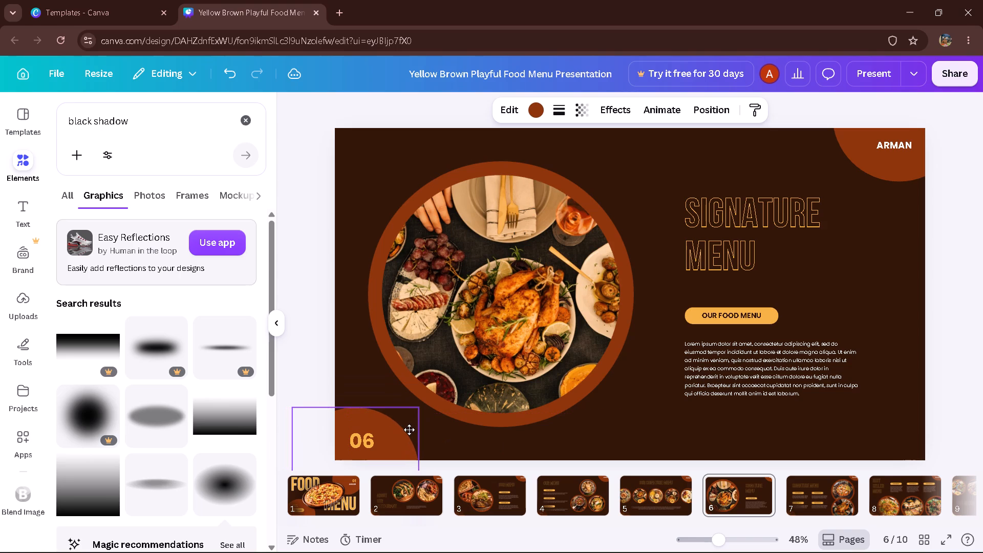
pyautogui.moveTo(409, 430); pyautogui.dragTo(405, 416)
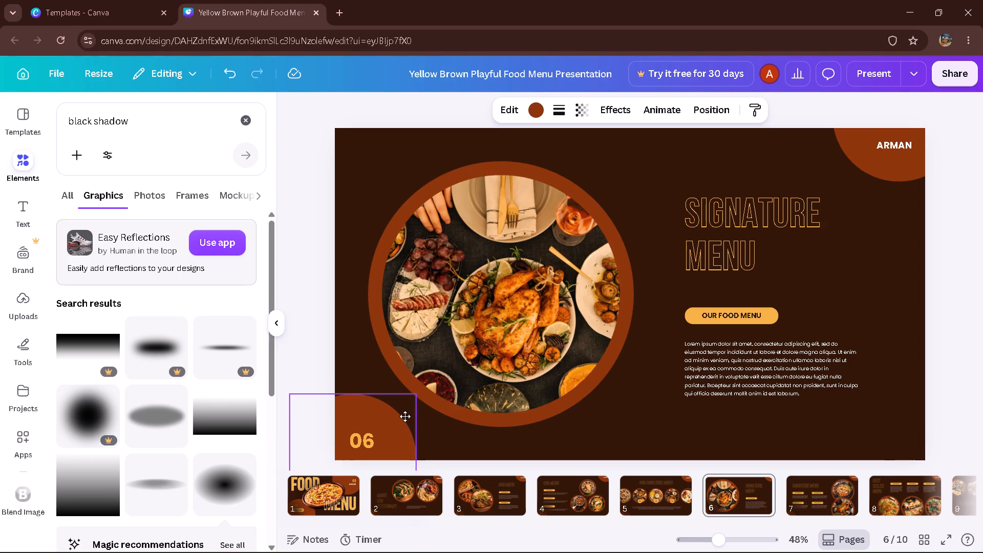
pyautogui.moveTo(405, 416); pyautogui.dragTo(401, 416)
# Increase the font size of the page number 06 to 50.2.
pyautogui.click(380, 441)
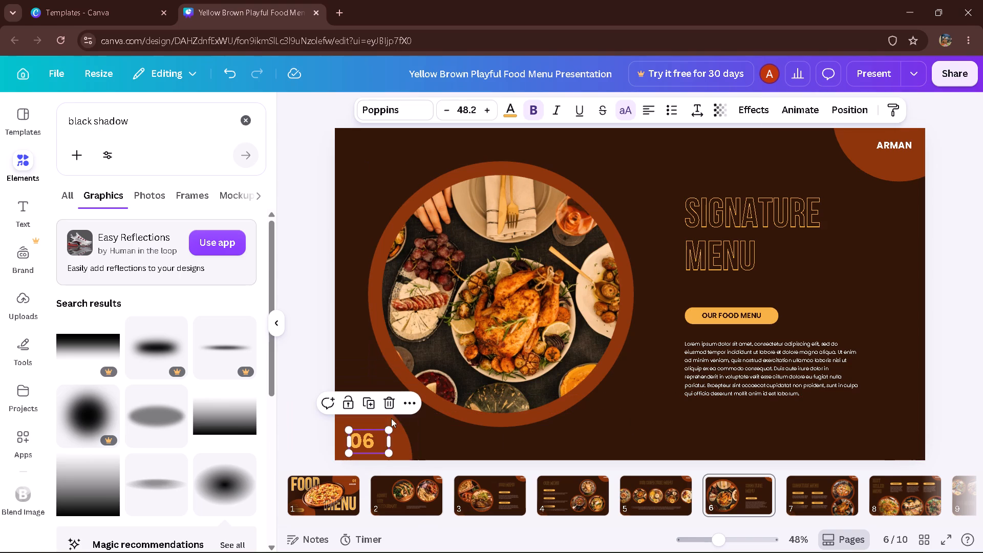
pyautogui.doubleClick(481, 105)
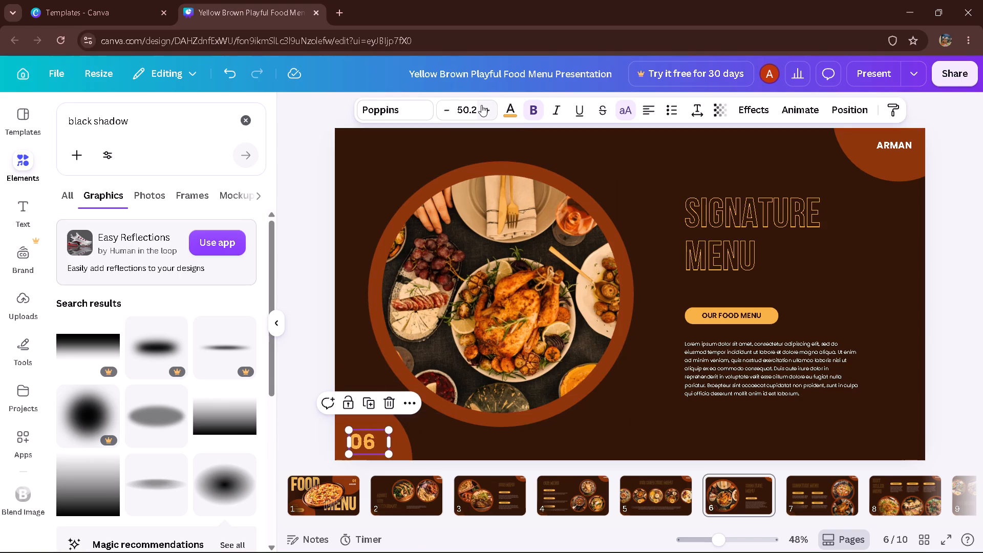
pyautogui.doubleClick(960, 130)
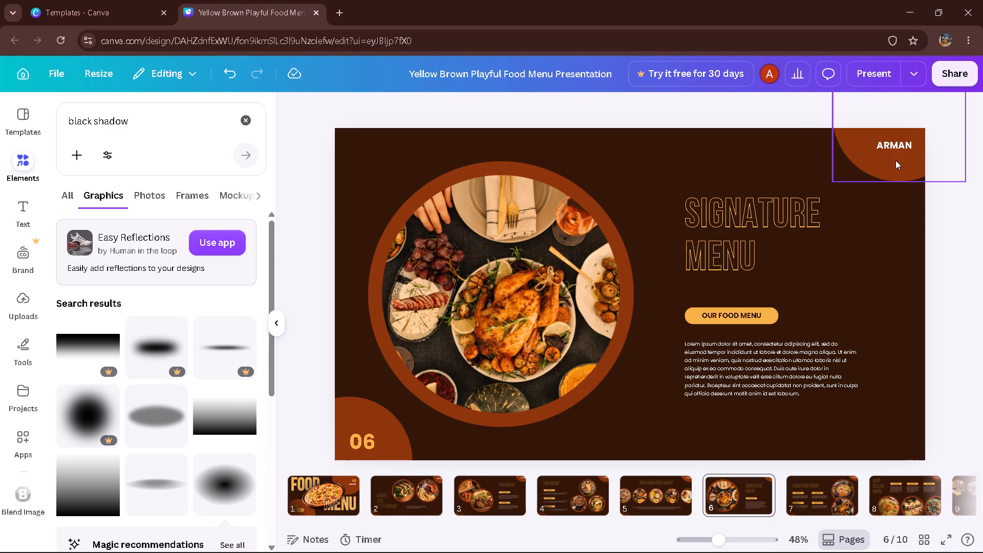
# Enlarge the brown corner circle behind "ARMAN" on slide 6 a little more.
pyautogui.click(895, 160)
pyautogui.moveTo(965, 178); pyautogui.dragTo(967, 187)
# Move "ARMAN" on slide 6 slightly lower within its circle and increase its font size to 24.9.
pyautogui.moveTo(895, 147); pyautogui.dragTo(895, 154)
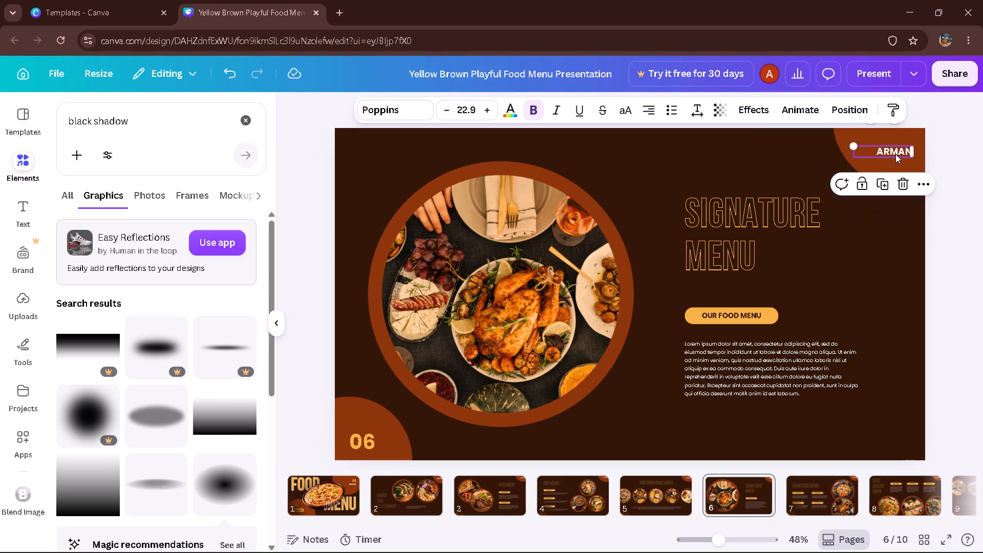
pyautogui.doubleClick(481, 107)
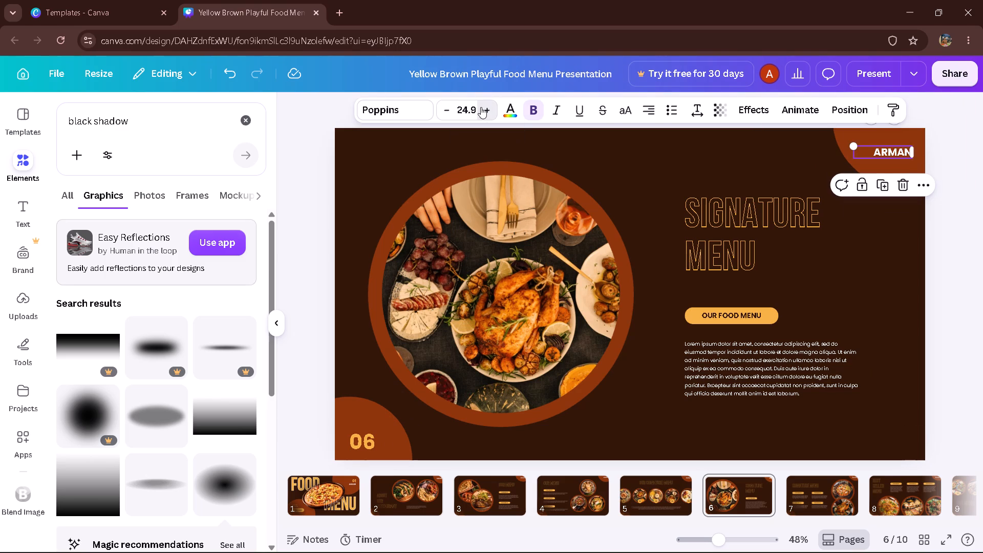
pyautogui.doubleClick(945, 331)
# Replace slide 6's placeholder paragraph with "this is our special chicken full fry and you can eat this on every food".
pyautogui.doubleClick(721, 374)
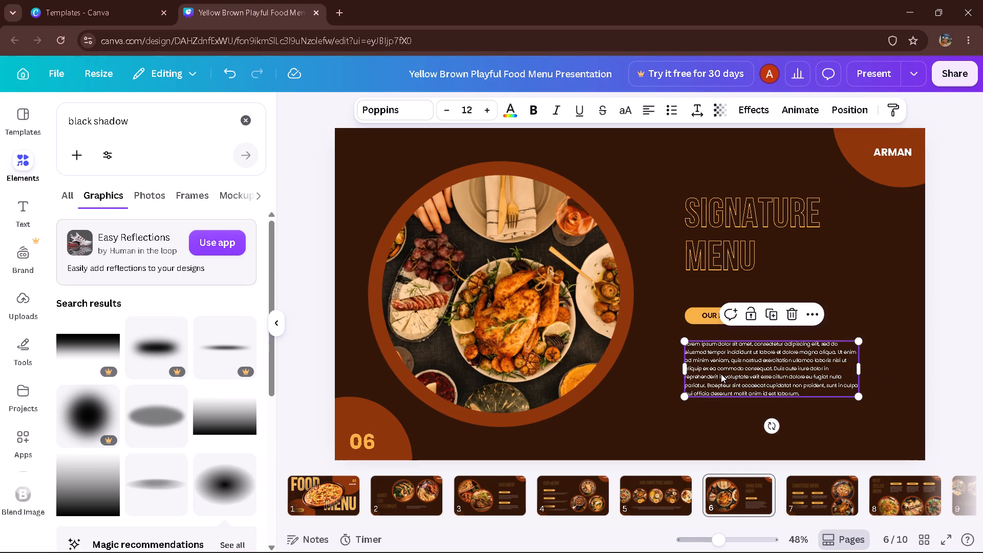
pyautogui.press('BackSpace')
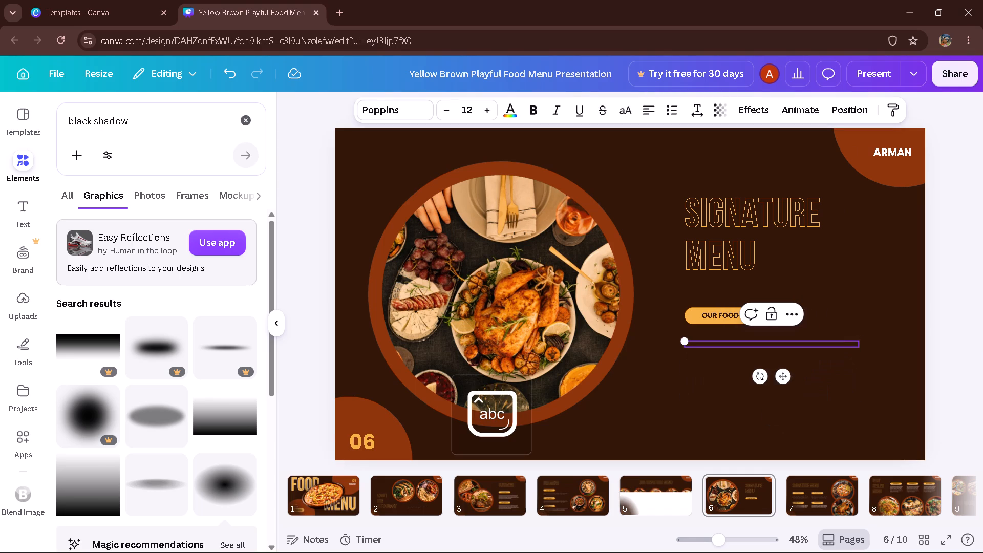
pyautogui.write('this is')
pyautogui.press('space')
pyautogui.write('our special')
pyautogui.press('space')
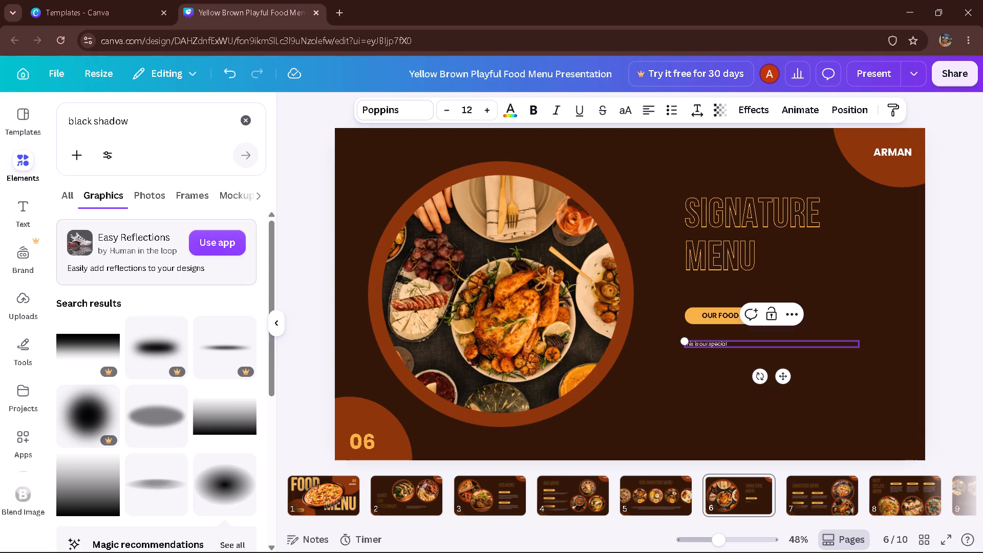
pyautogui.write('chicken')
pyautogui.press('space')
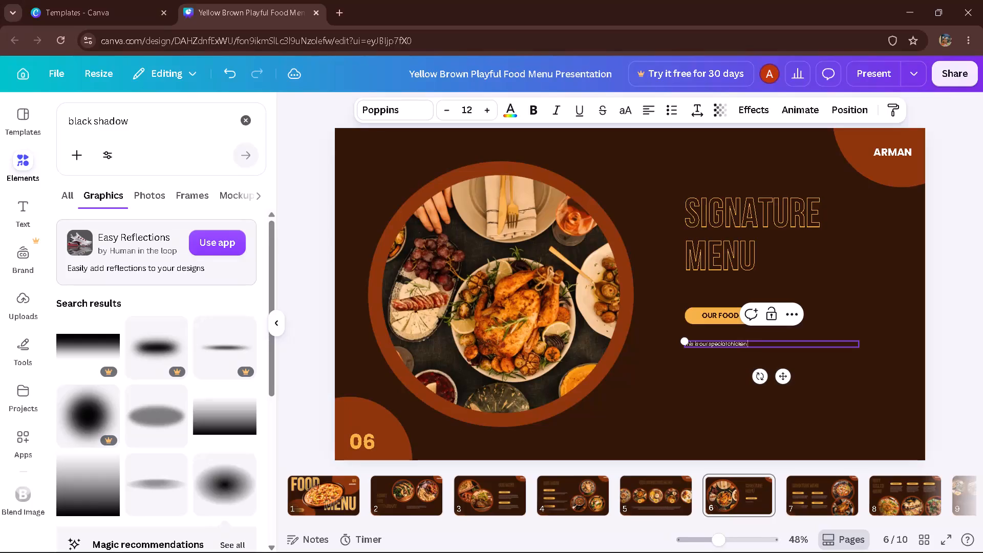
pyautogui.write('full fry and you can eat this')
pyautogui.press('space')
pyautogui.write('on ev')
pyautogui.write('ery food')
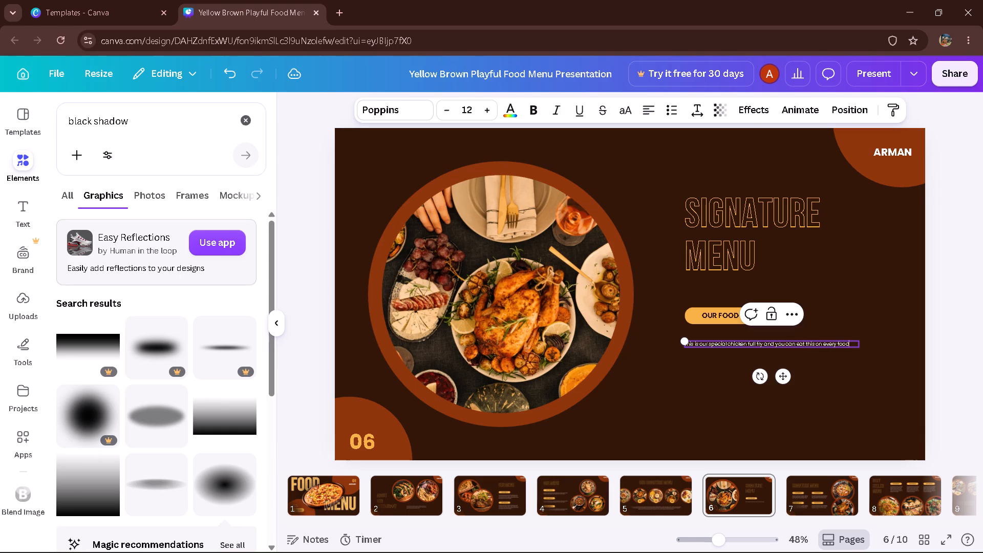
# Continue slide 6's description after "every food" with "and this is look like full chicken fy and very beautiful".
pyautogui.press('space')
pyautogui.write('and this is l')
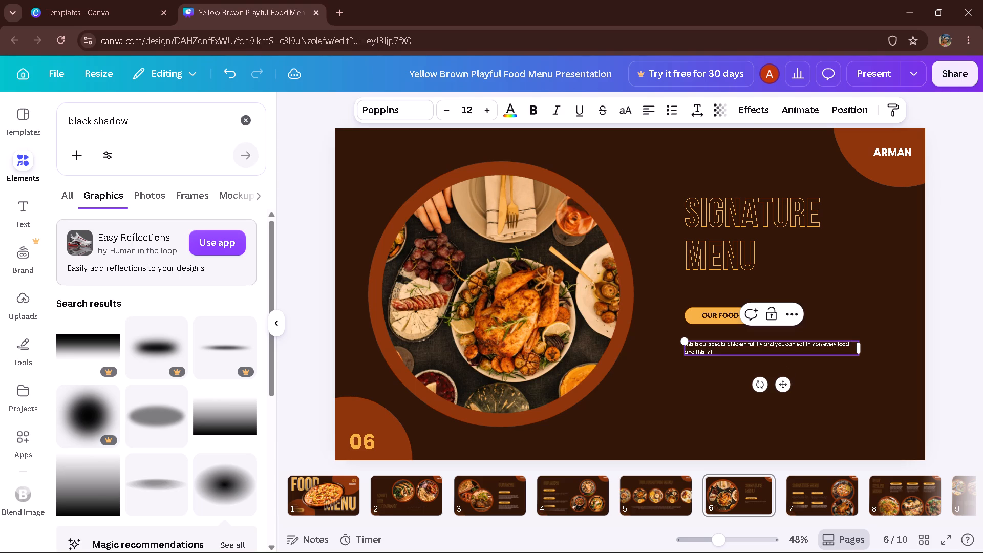
pyautogui.write('ook')
pyautogui.press('space')
pyautogui.write('lo')
pyautogui.press('BackSpace')
pyautogui.write('like')
pyautogui.press('space')
pyautogui.write('full chicken fy an d')
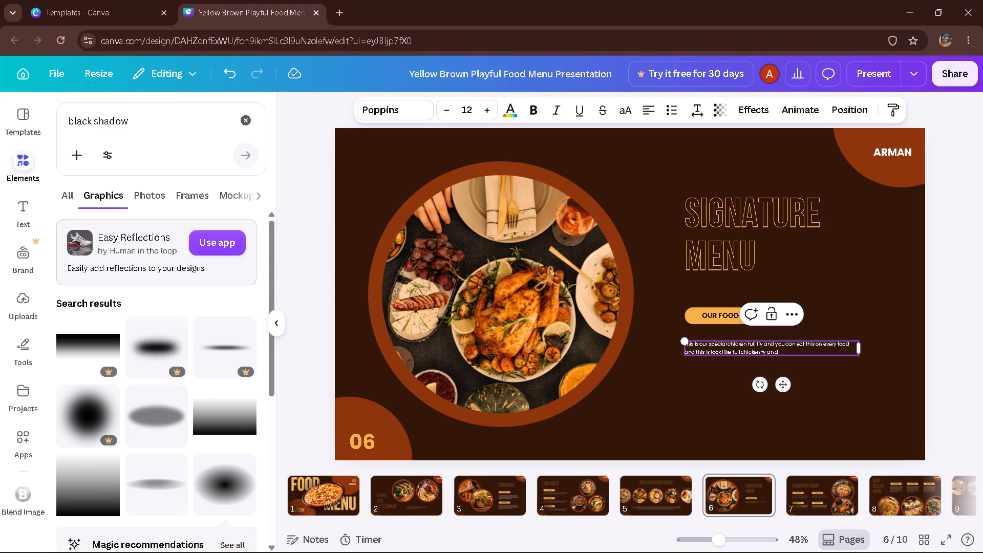
pyautogui.write('ve')
pyautogui.press('y')
pyautogui.press('BackSpace')
pyautogui.press('BackSpace')
pyautogui.press('BackSpace')
pyautogui.press('space')
pyautogui.write('very beautiful')
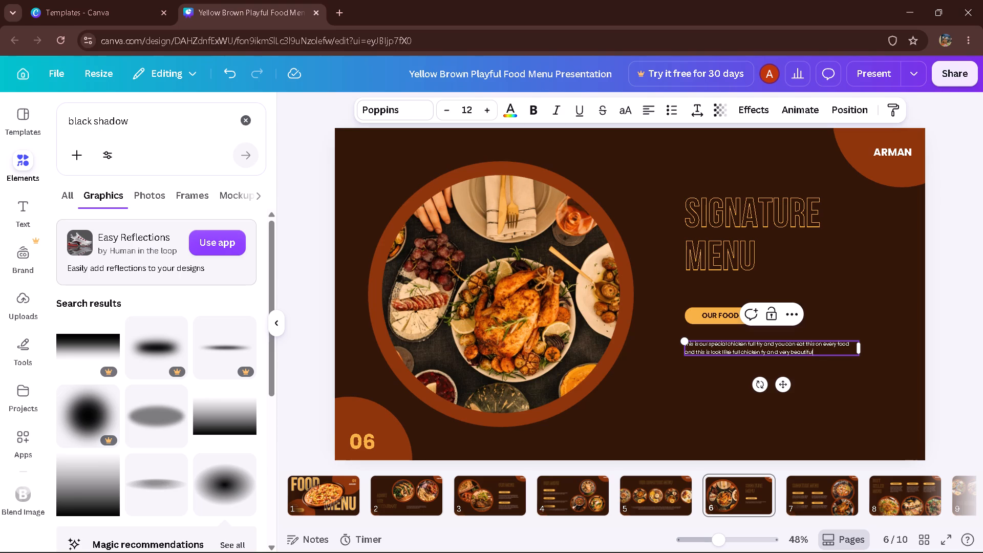
pyautogui.press('space')
# Finish slide 6's description with "look and also very best to eat and foor health".
pyautogui.write('look and aloson vey')
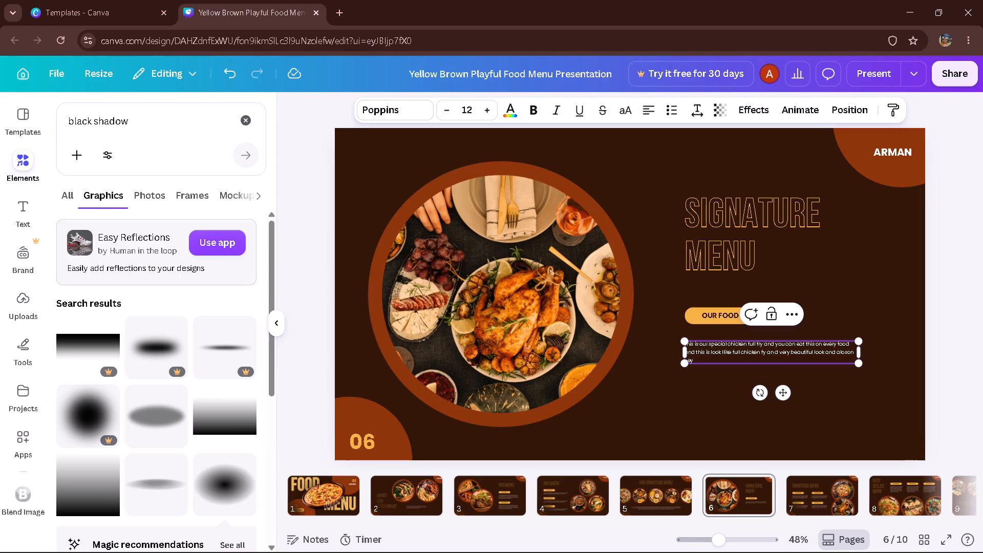
pyautogui.press('BackSpace')
pyautogui.press('BackSpace')
pyautogui.press('BackSpace')
pyautogui.press('BackSpace')
pyautogui.press('BackSpace')
pyautogui.press('BackSpace')
pyautogui.press('BackSpace')
pyautogui.press('BackSpace')
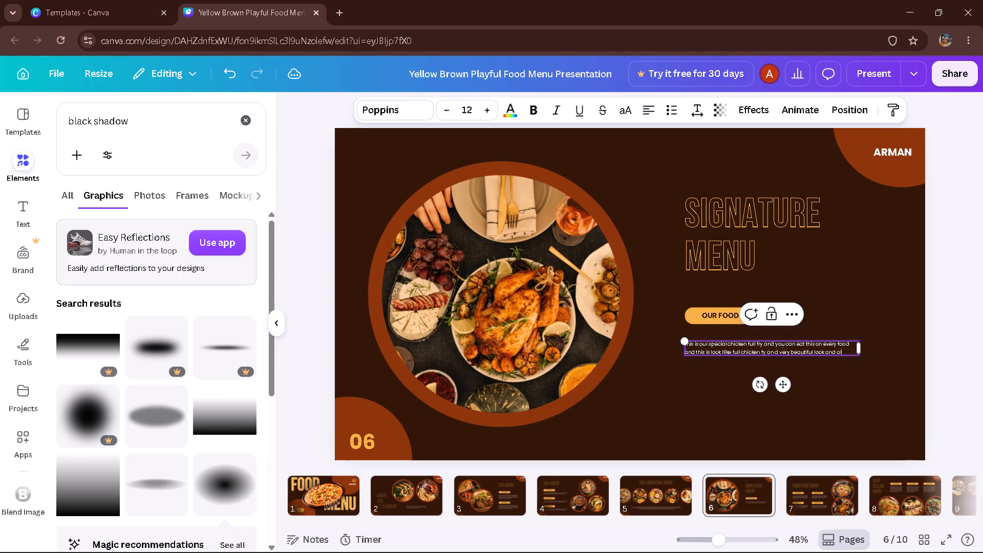
pyautogui.press('BackSpace')
pyautogui.write('ls')
pyautogui.write('o')
pyautogui.press('space')
pyautogui.write('ve')
pyautogui.write('ry best')
pyautogui.press('space')
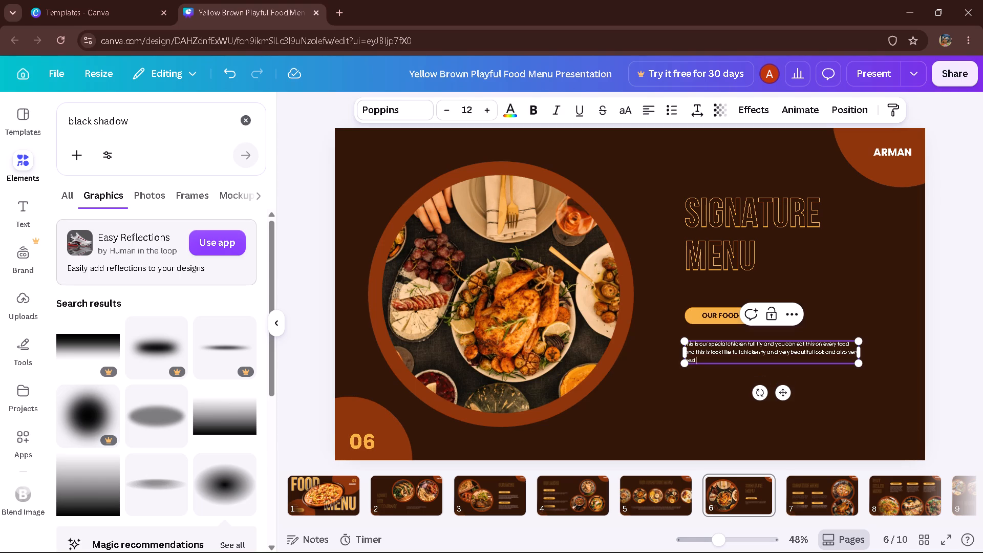
pyautogui.write('to')
pyautogui.press('space')
pyautogui.write('ea')
pyautogui.write('t')
pyautogui.press('space')
pyautogui.write('and foor health')
pyautogui.doubleClick(950, 224)
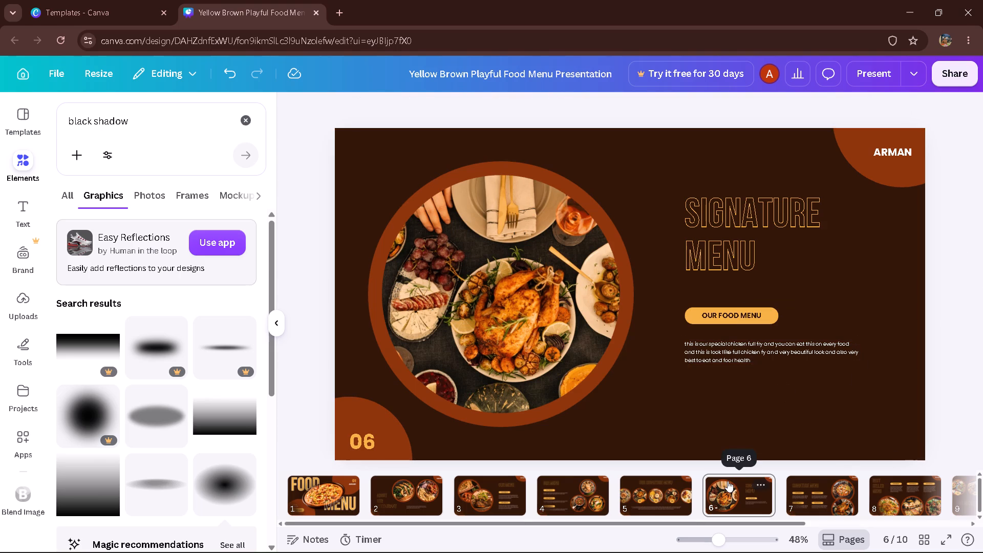
# On slide 7, slightly enlarge the brown corner circle behind the page number 07.
pyautogui.click(830, 490)
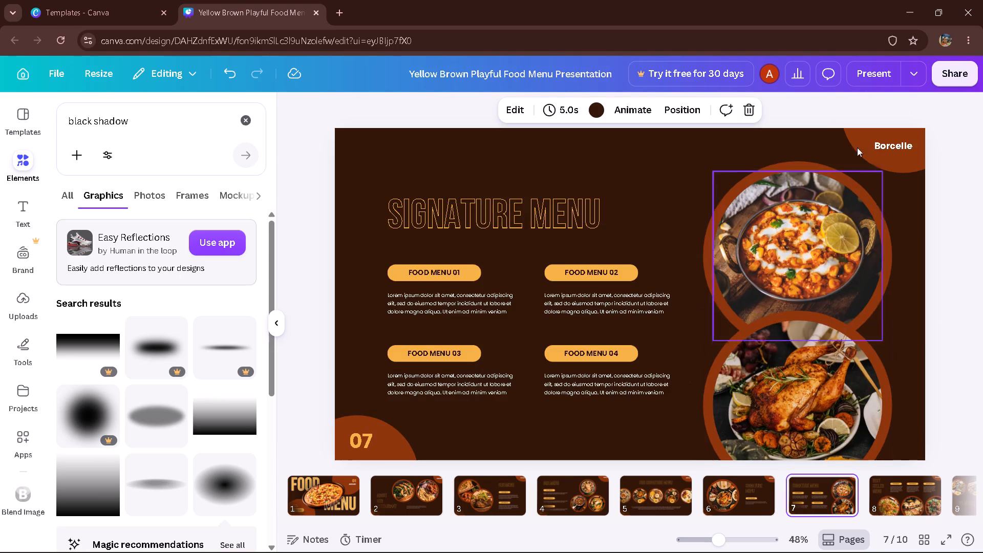
pyautogui.click(392, 441)
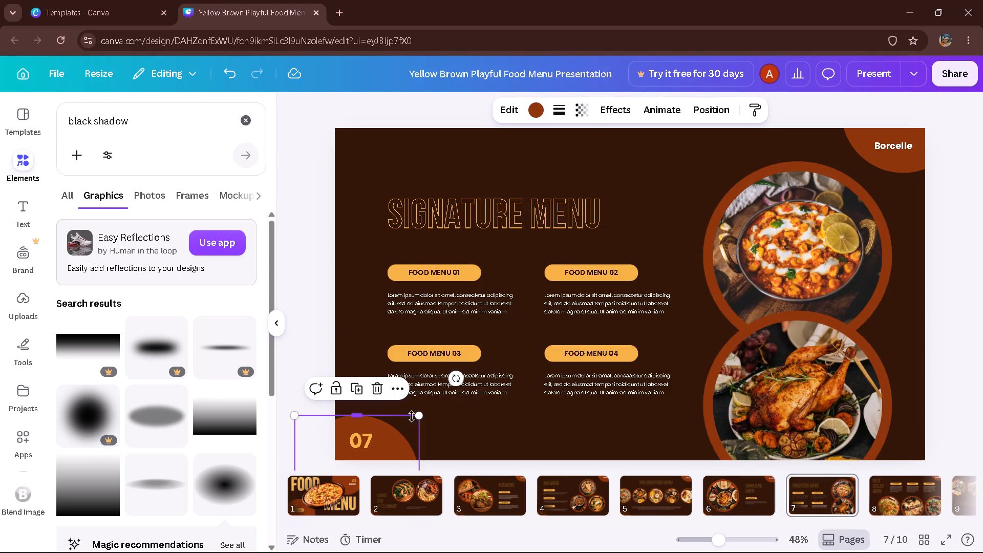
pyautogui.moveTo(418, 416); pyautogui.dragTo(427, 416)
# Increase the font size of the page number 07 to 51.2 and nudge it slightly right within its circle.
pyautogui.click(356, 447)
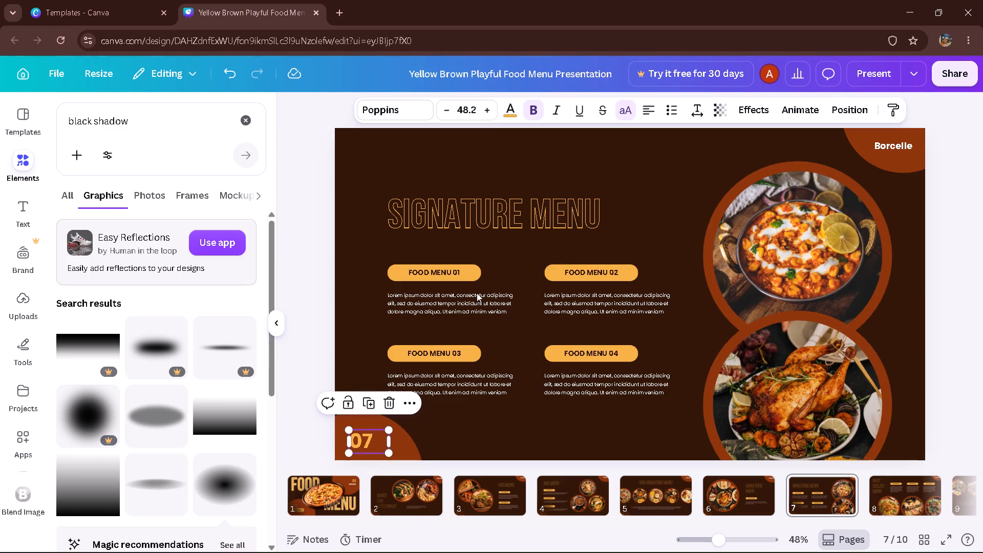
pyautogui.tripleClick(495, 107)
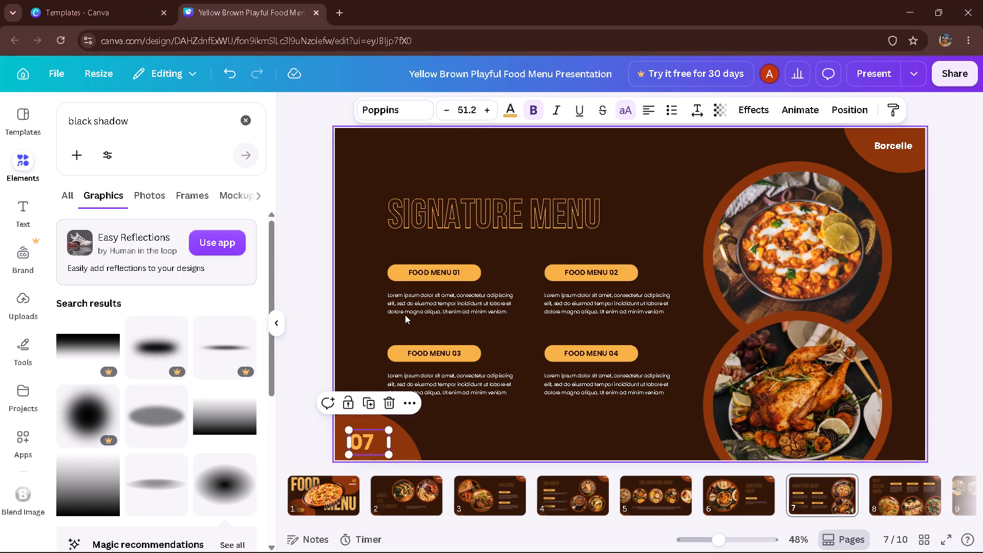
pyautogui.click(367, 438)
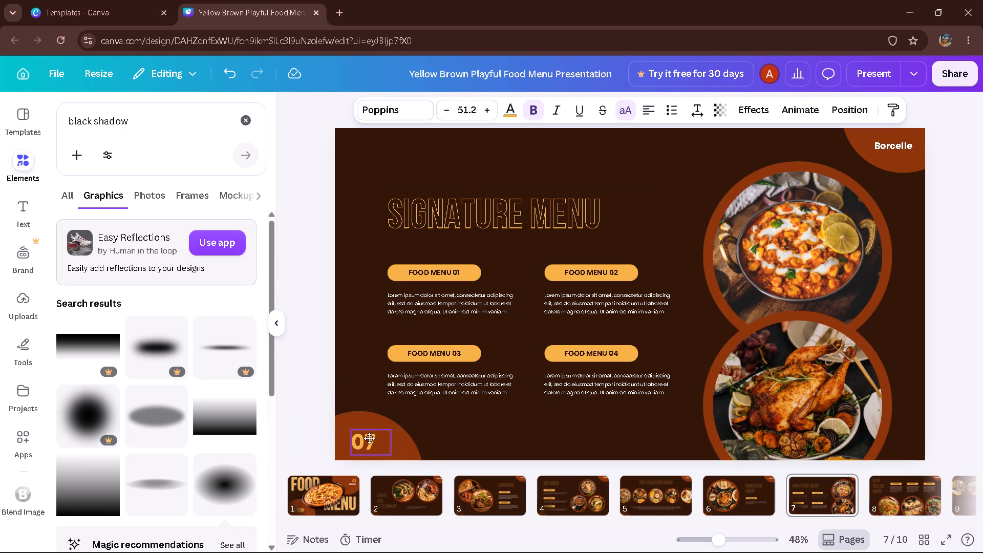
# Slightly enlarge the brown corner circle behind "Borcelle" on slide 7.
pyautogui.click(921, 154)
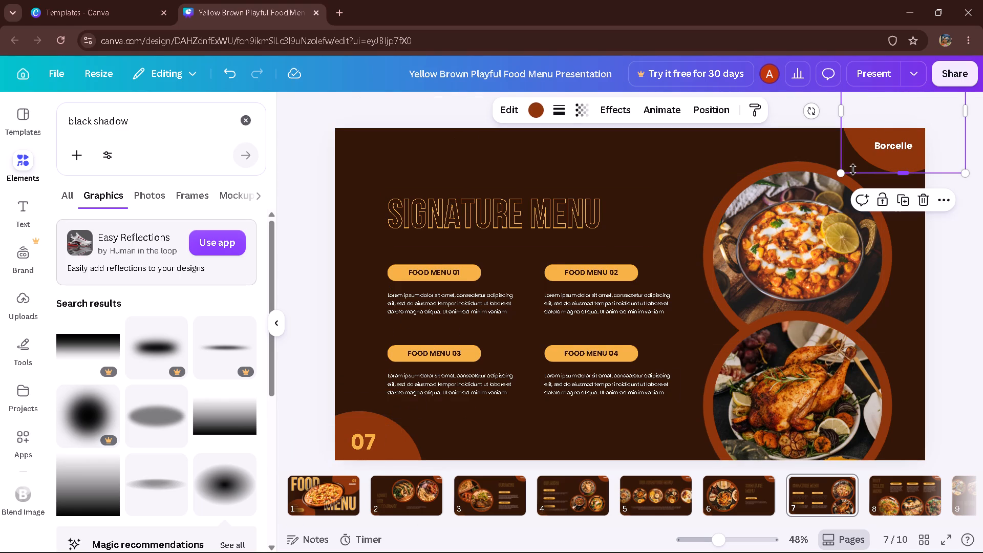
pyautogui.moveTo(842, 169); pyautogui.dragTo(835, 174)
# Replace the brand name "Borcelle" on slide 7 with "ARMAN".
pyautogui.click(904, 145)
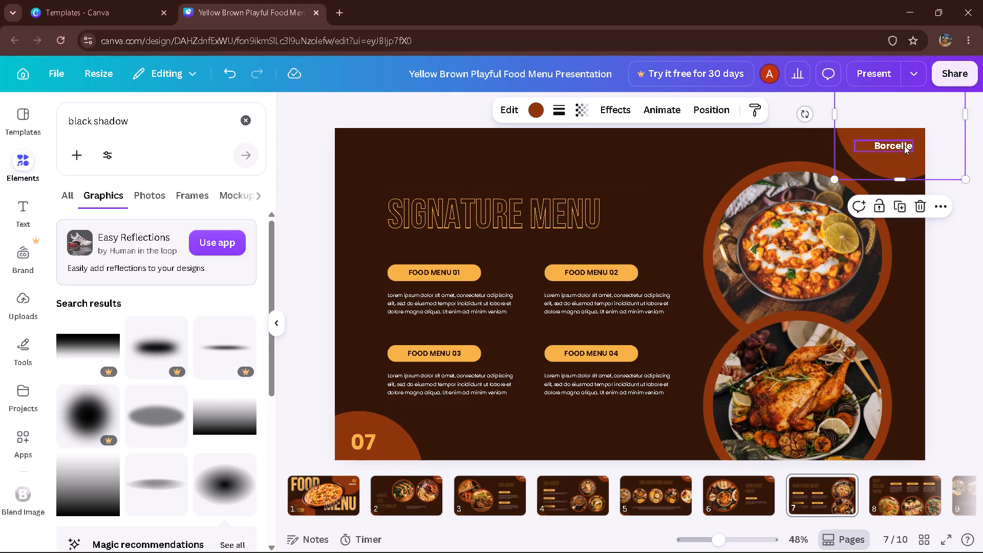
pyautogui.doubleClick(885, 145)
pyautogui.press('BackSpace')
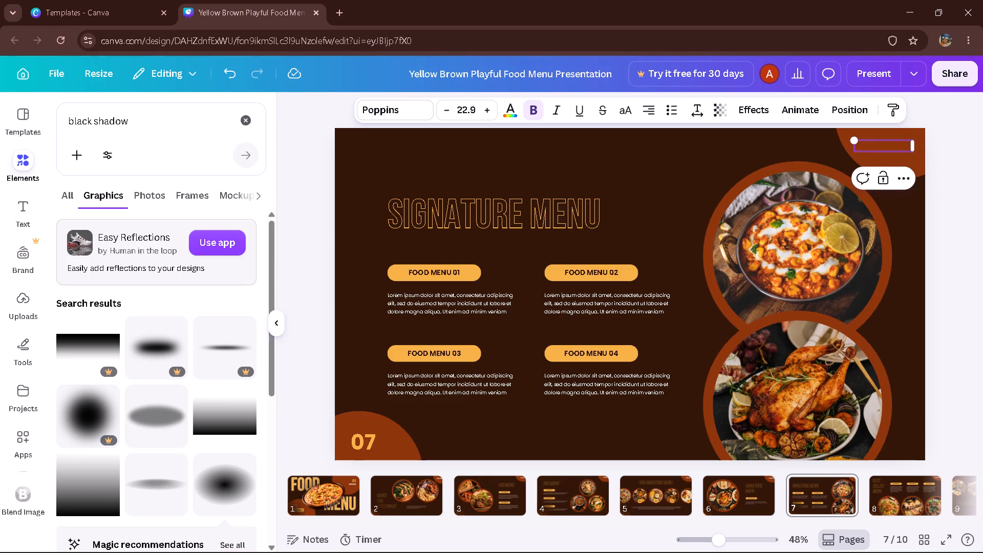
pyautogui.press('r')
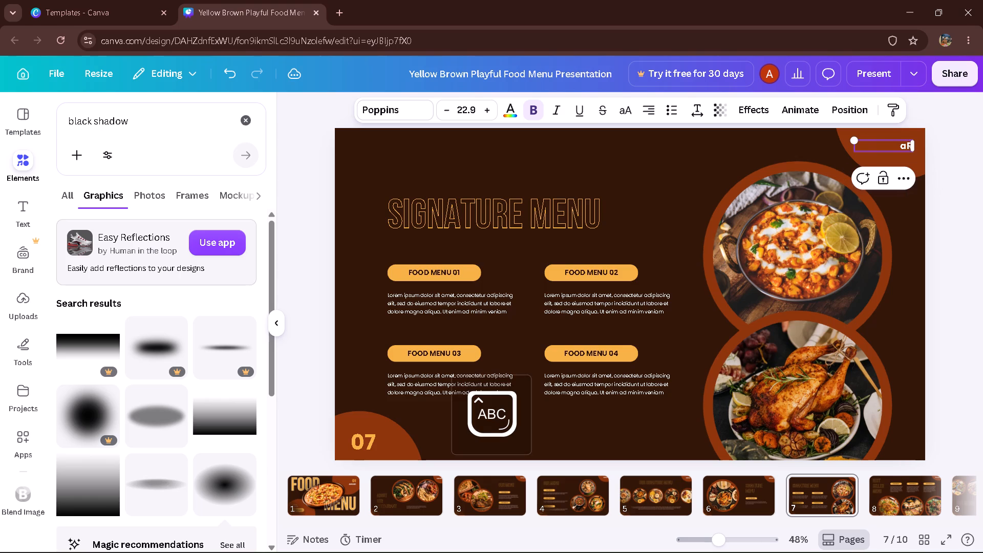
pyautogui.press('BackSpace')
pyautogui.press('BackSpace')
pyautogui.write('AR')
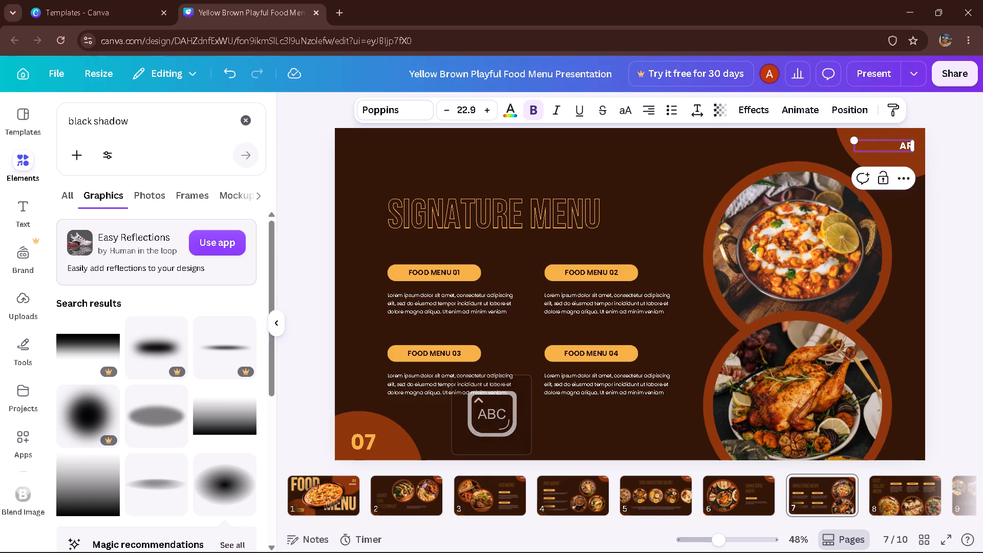
pyautogui.write('MAN')
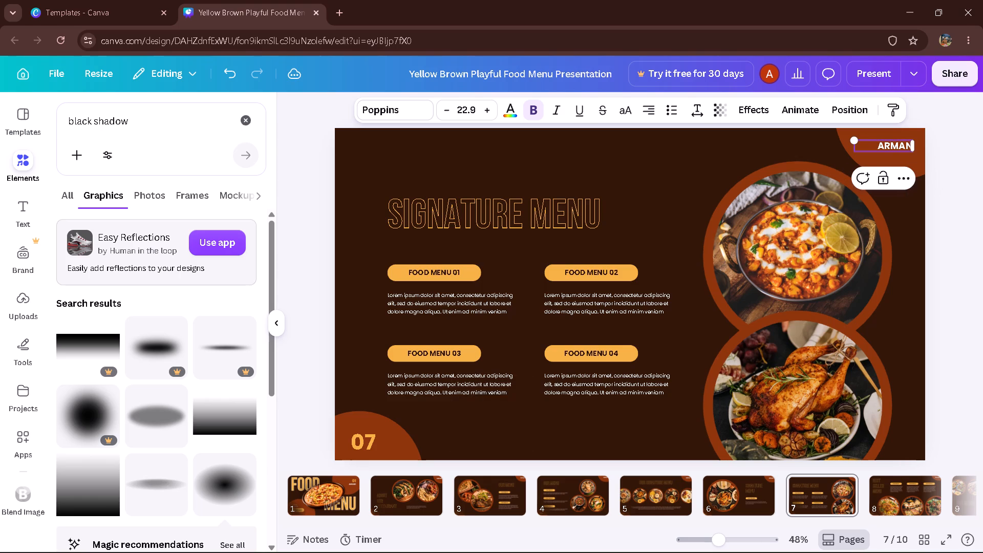
pyautogui.doubleClick(970, 122)
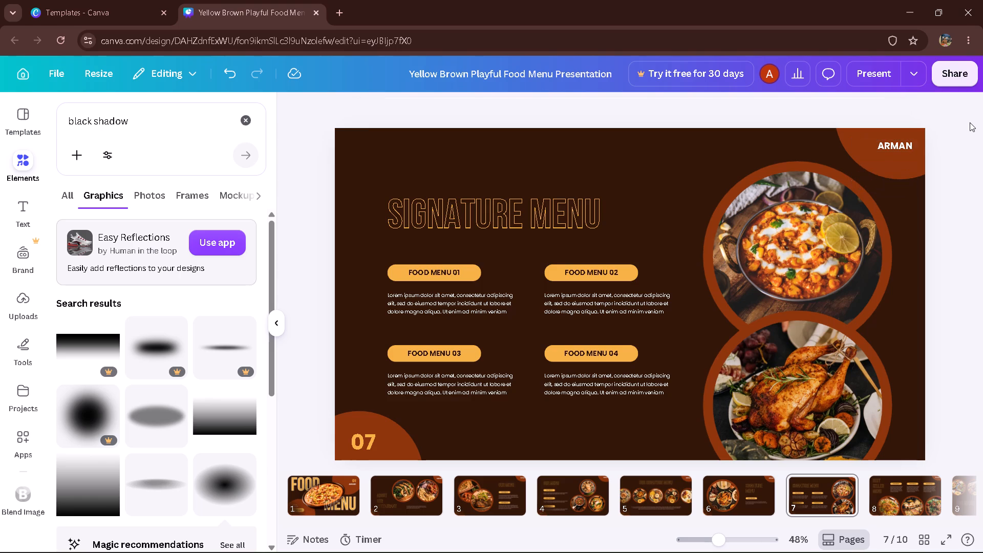
# Warm up the upper curry photo on slide 7 by raising its white balance temperature.
pyautogui.click(813, 278)
pyautogui.click(376, 116)
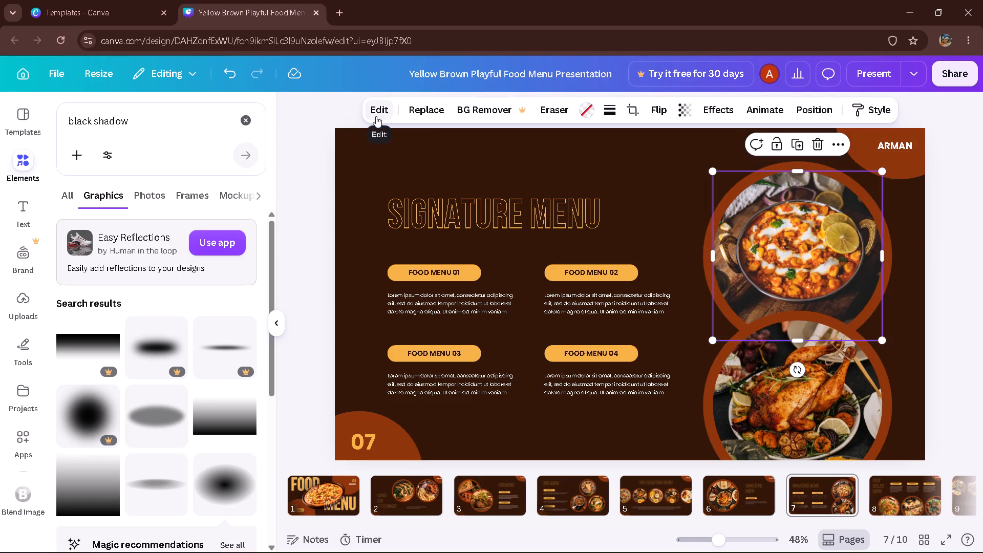
pyautogui.click(80, 242)
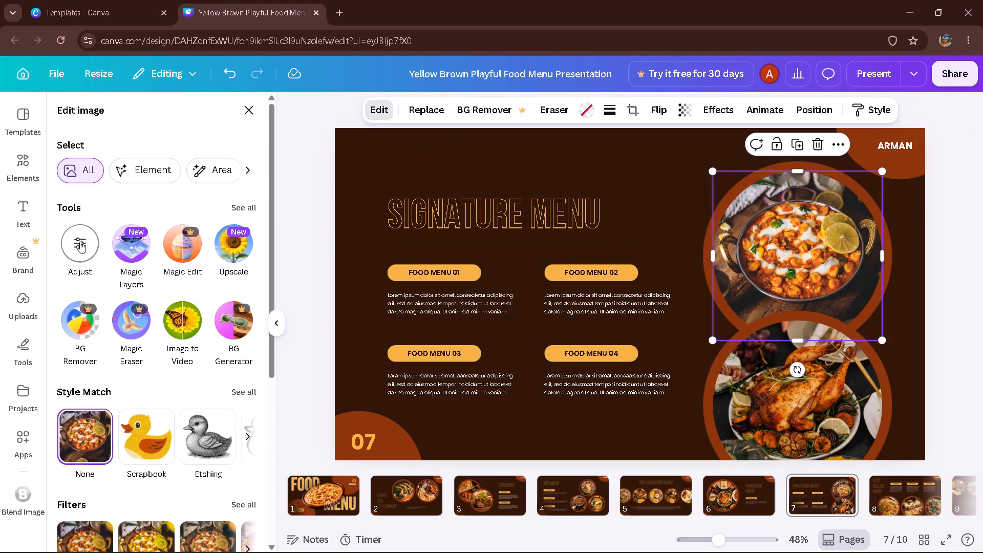
pyautogui.moveTo(142, 284); pyautogui.dragTo(199, 268)
# Set the white balance temperature of slide 7's roast chicken photo to 64.
pyautogui.click(815, 398)
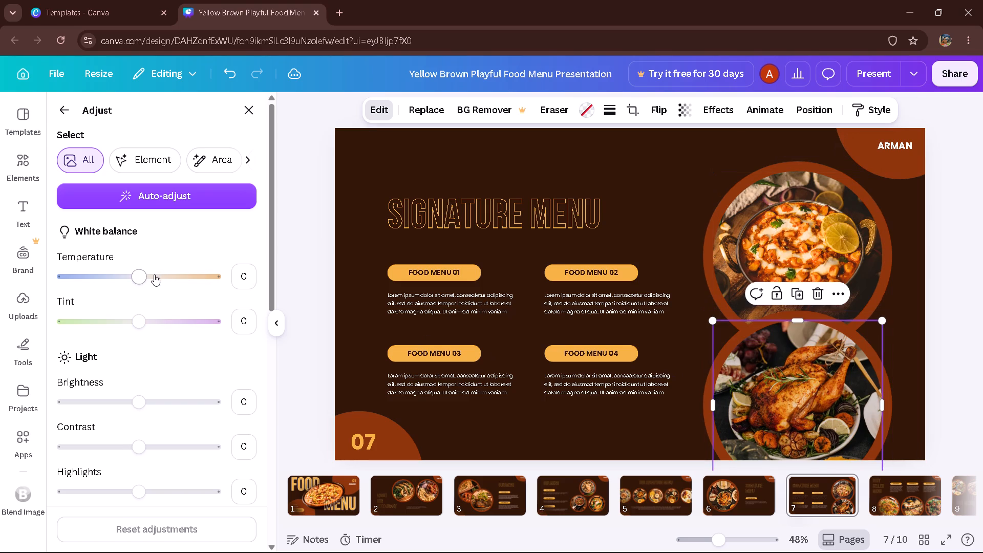
pyautogui.moveTo(141, 274); pyautogui.dragTo(188, 274)
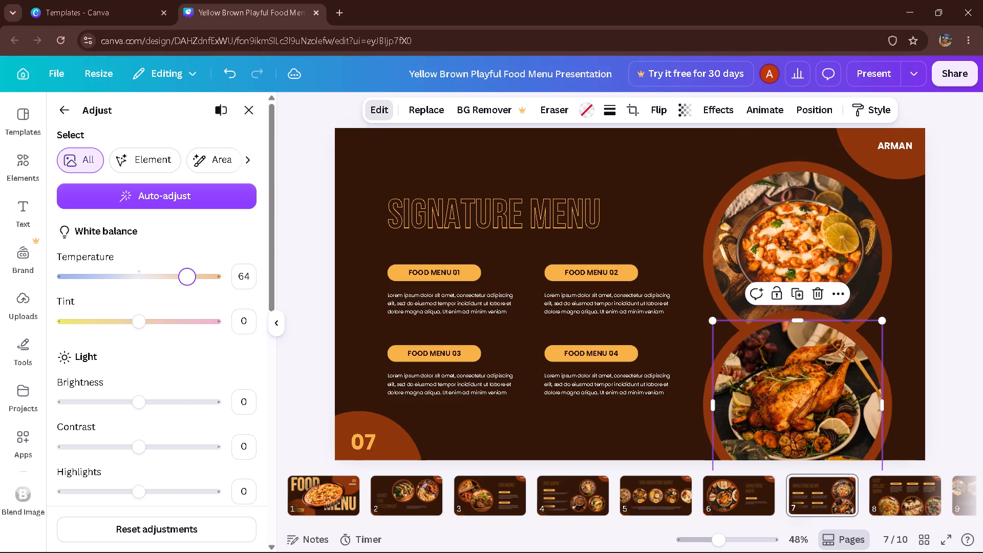
# Raise the white balance temperature of slide 7's roast chicken photo to 69.
pyautogui.moveTo(188, 274); pyautogui.dragTo(192, 274)
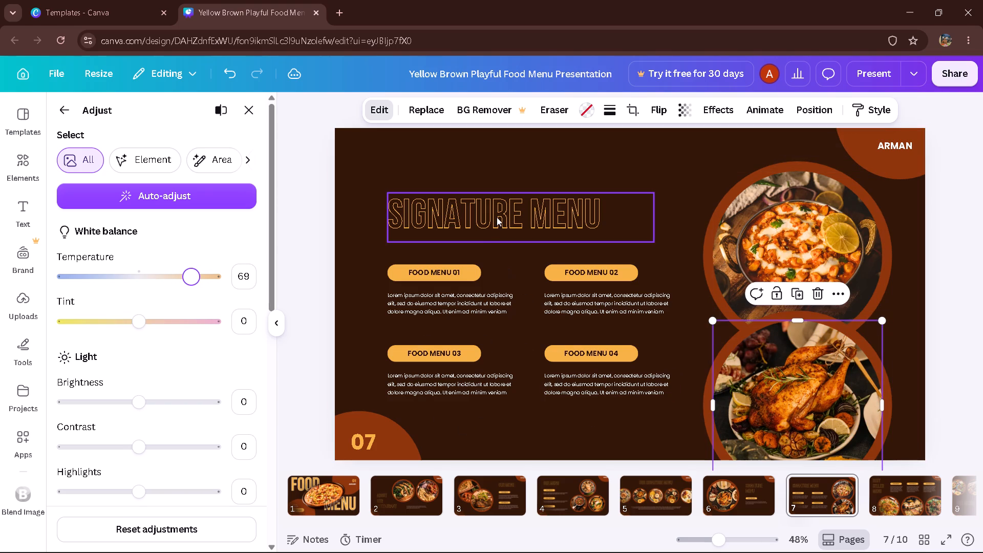
pyautogui.click(497, 217)
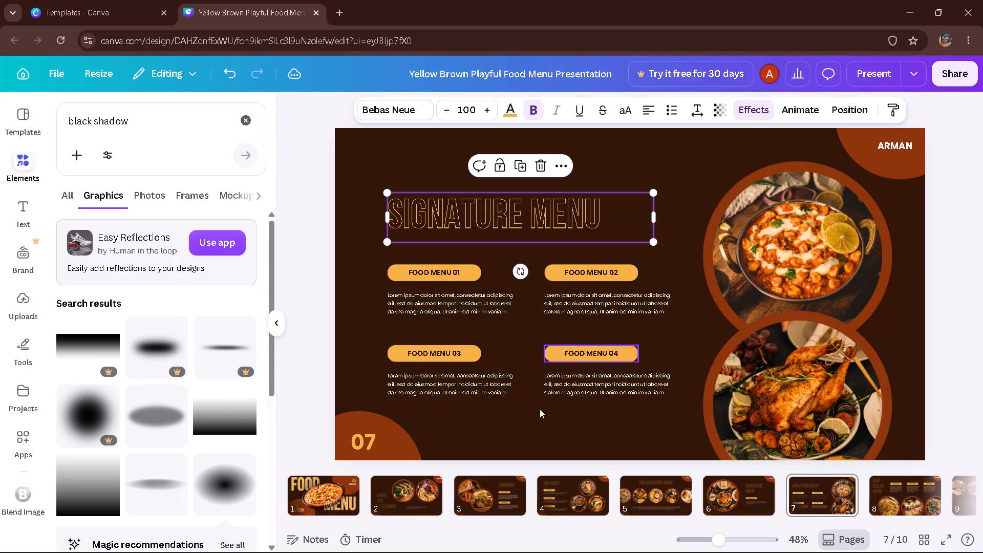
# Replace the "FOOD MENU 01" label on slide 3 with "VEG MOMOS".
pyautogui.click(335, 490)
pyautogui.click(407, 499)
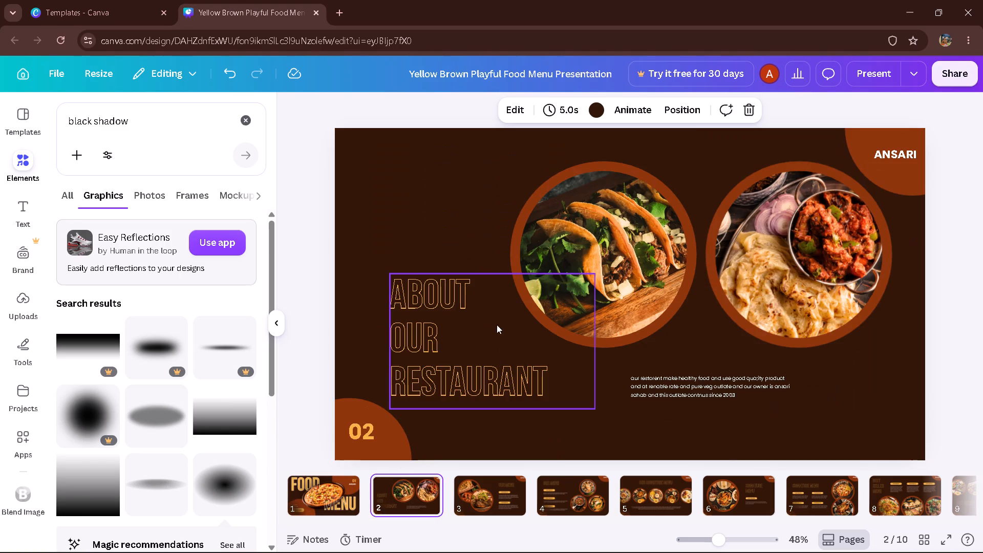
pyautogui.click(486, 504)
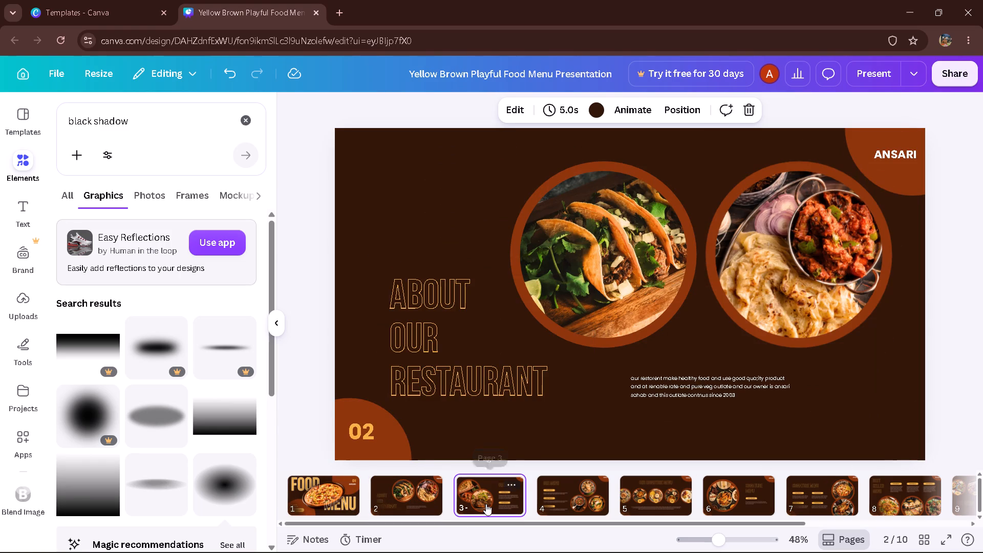
pyautogui.click(566, 497)
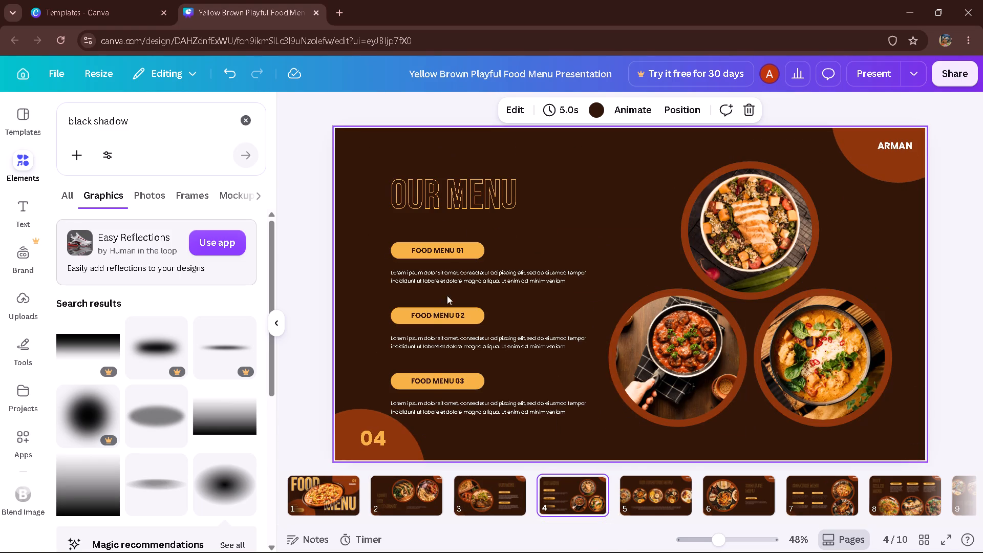
pyautogui.click(510, 494)
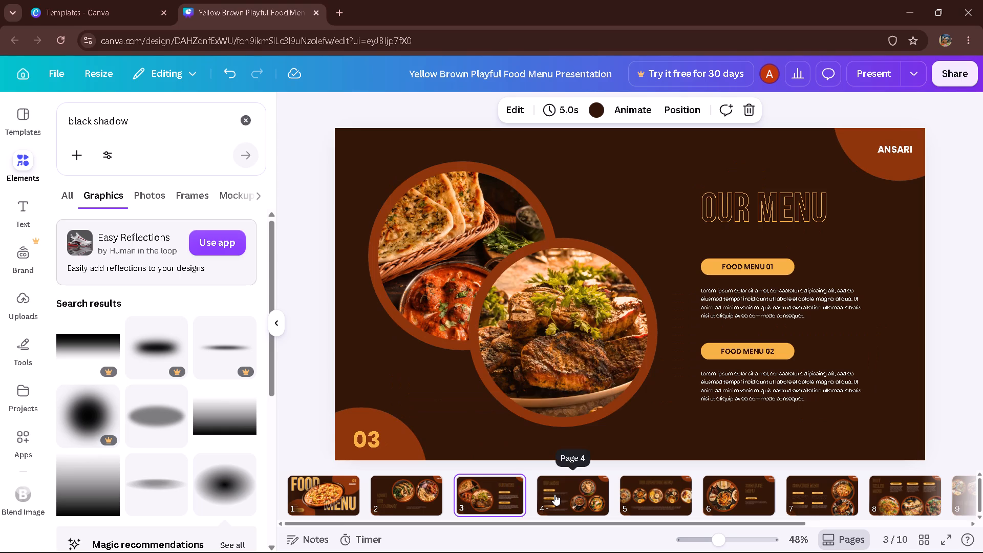
pyautogui.click(398, 488)
pyautogui.click(489, 494)
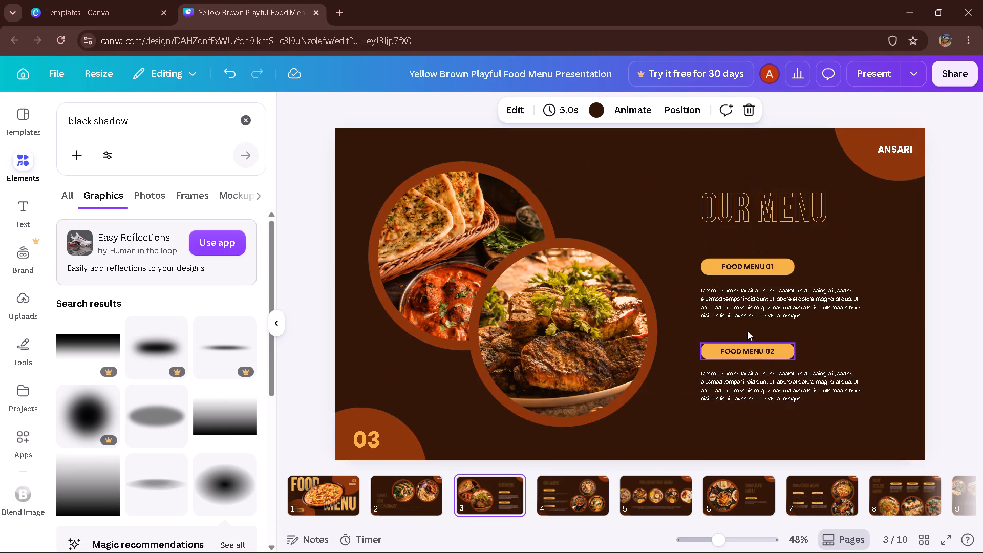
pyautogui.doubleClick(776, 266)
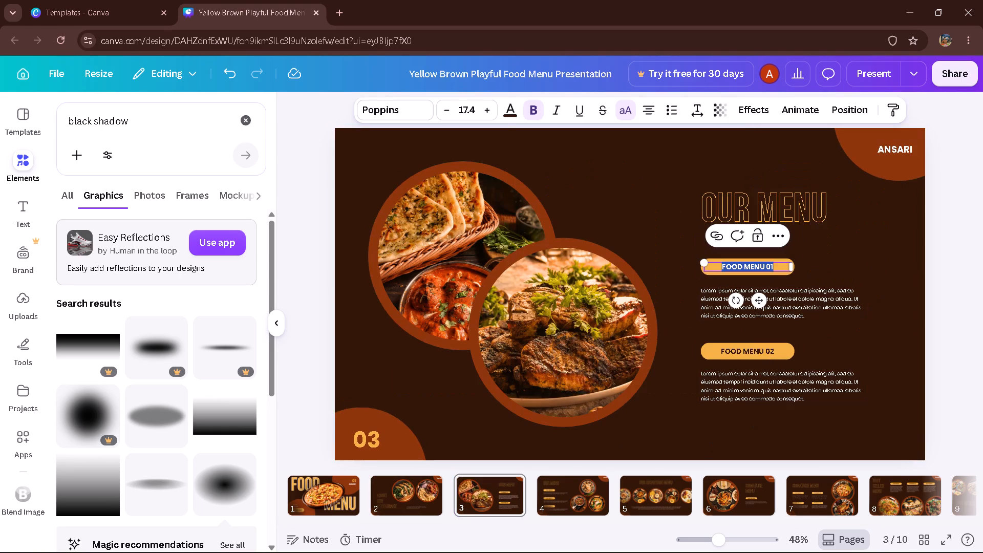
pyautogui.press('BackSpace')
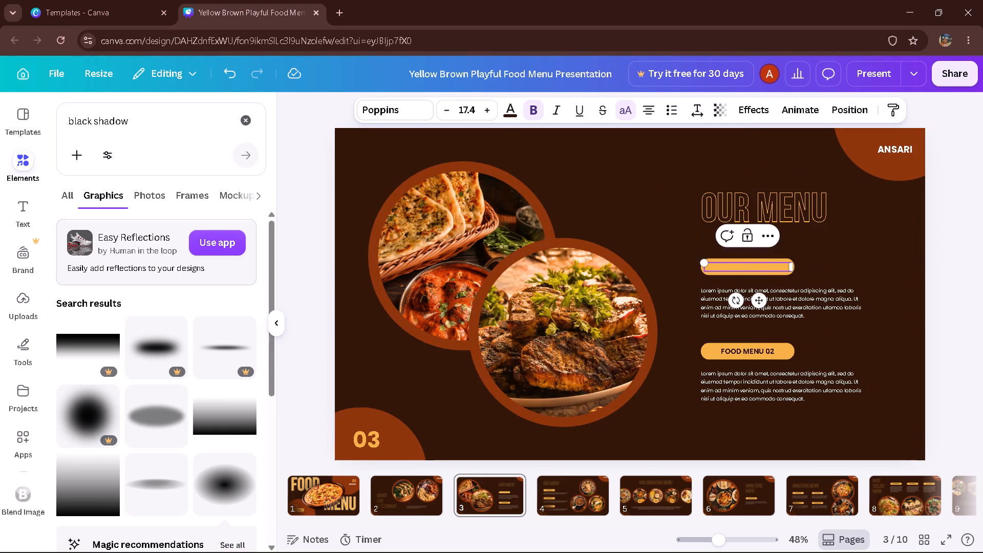
pyautogui.press('m')
pyautogui.press('BackSpace')
pyautogui.press('BackSpace')
pyautogui.write('VEG MO')
pyautogui.write('MOS')
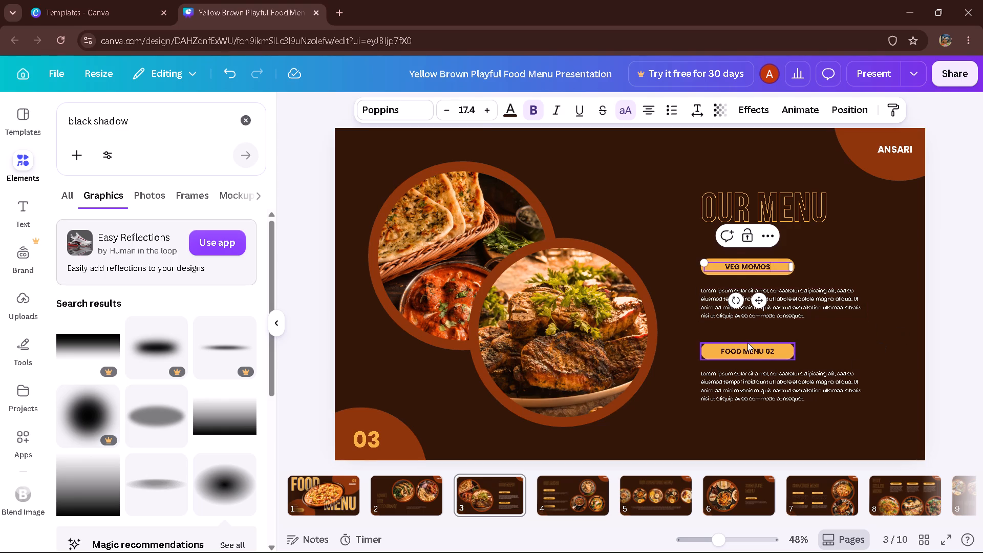
# Replace the "FOOD MENU 02" label on slide 3 with "CHICKEN MOMOS".
pyautogui.click(747, 343)
pyautogui.doubleClick(737, 351)
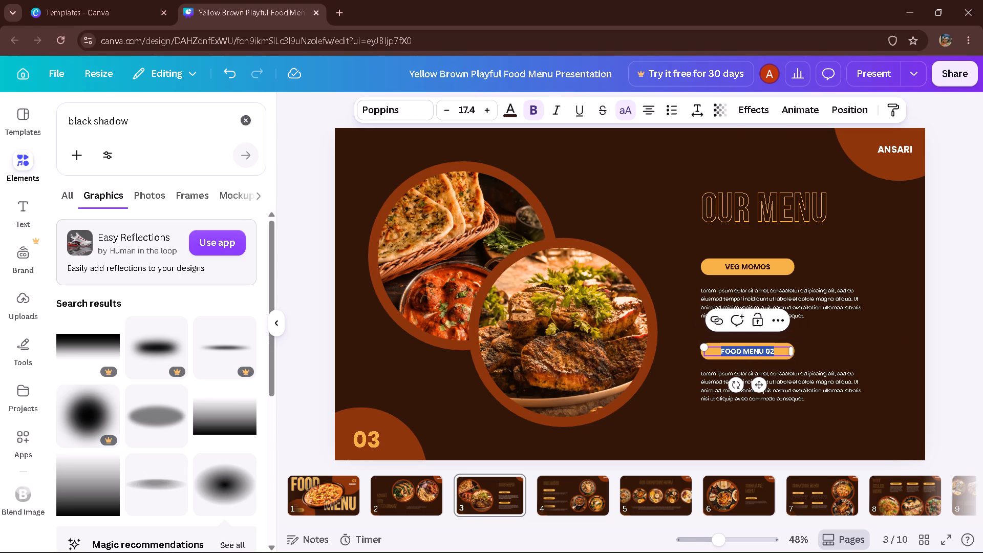
pyautogui.press('BackSpace')
pyautogui.write('CHICKEN')
pyautogui.press('space')
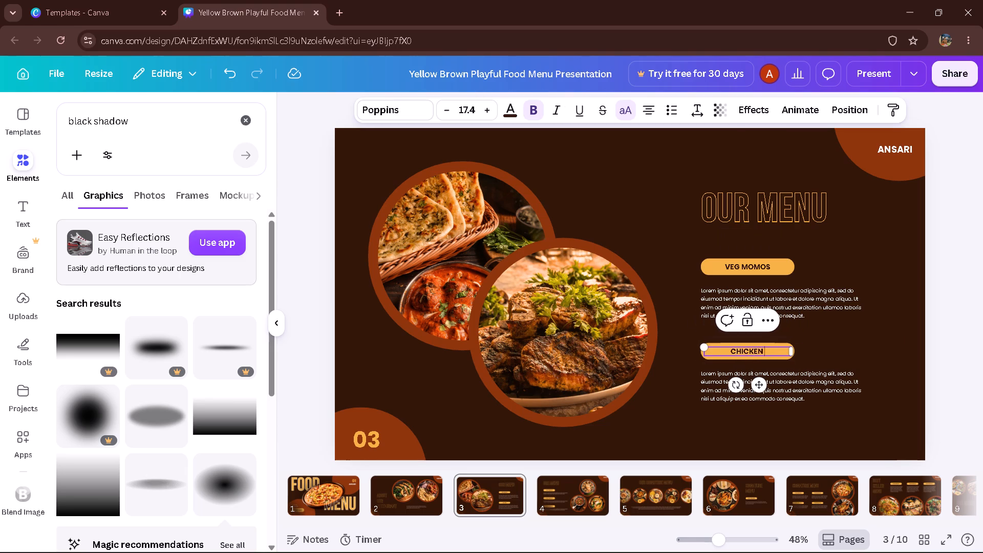
pyautogui.write('MOMOS')
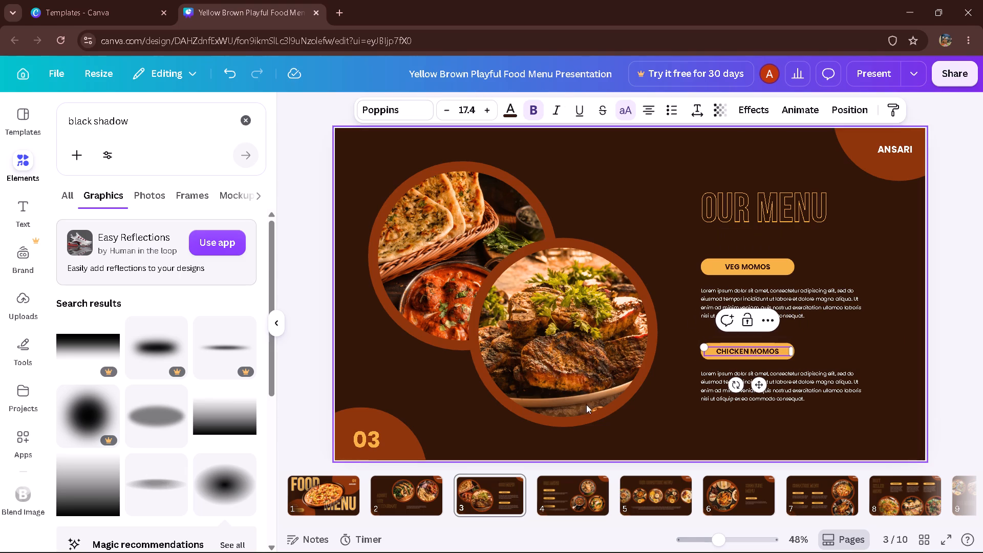
pyautogui.click(507, 495)
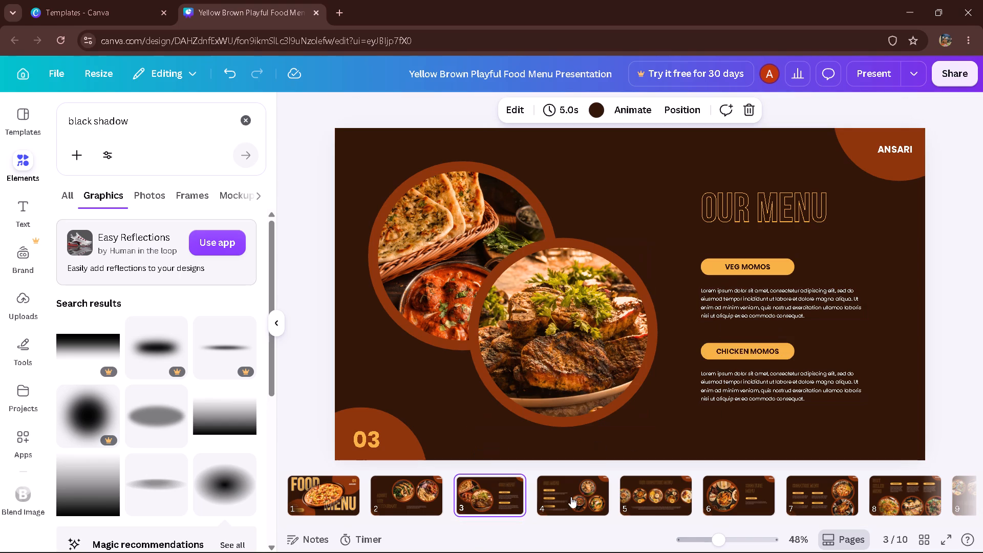
# Replace the "FOOD MENU 01" label on slide 4 with "FRY MOMOS".
pyautogui.click(571, 497)
pyautogui.doubleClick(452, 250)
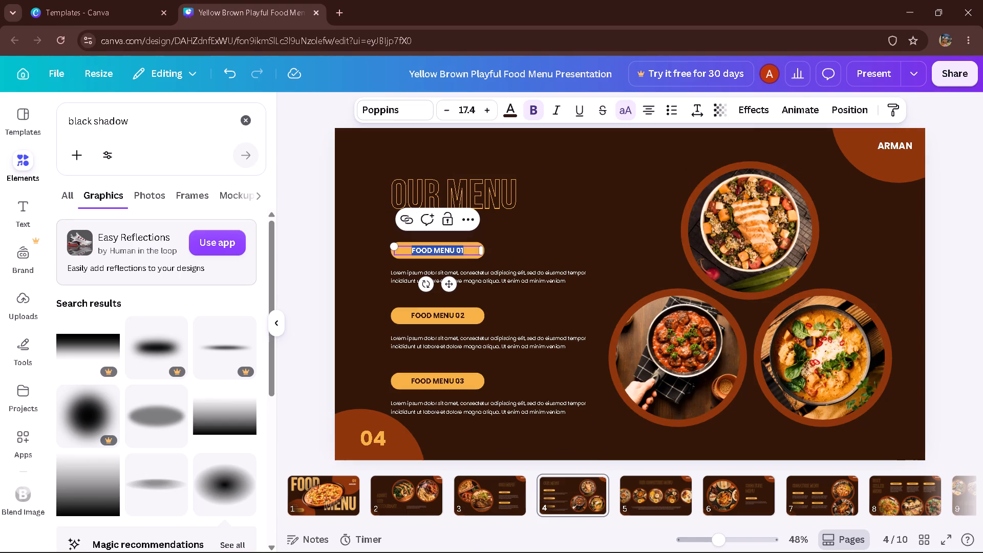
pyautogui.press('BackSpace')
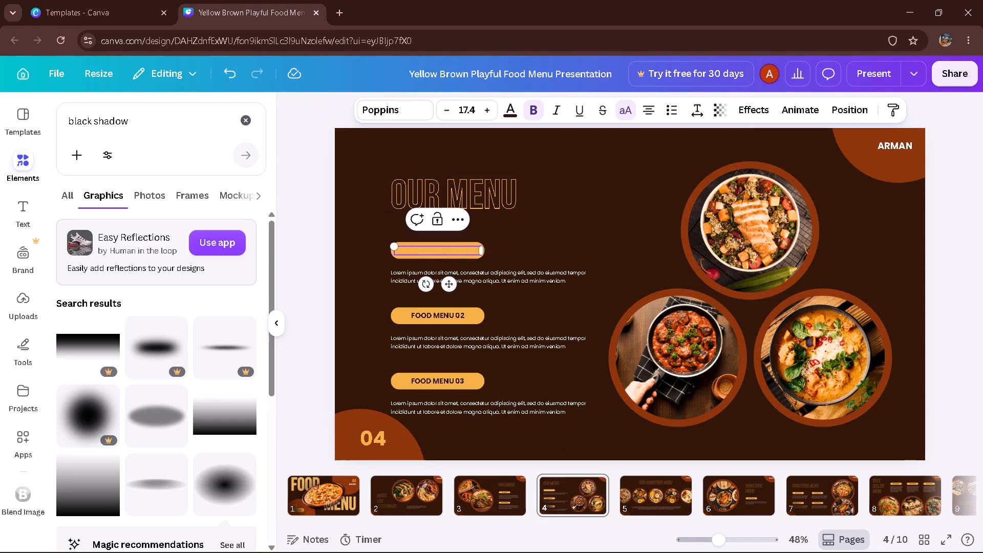
pyautogui.write('FY MOMOS')
pyautogui.click(421, 254)
pyautogui.click(421, 254)
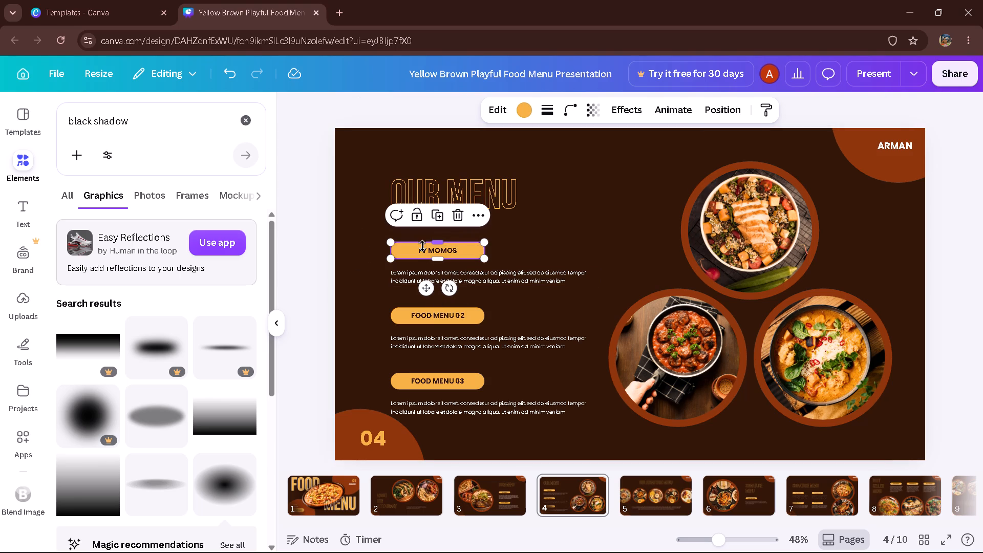
pyautogui.doubleClick(422, 252)
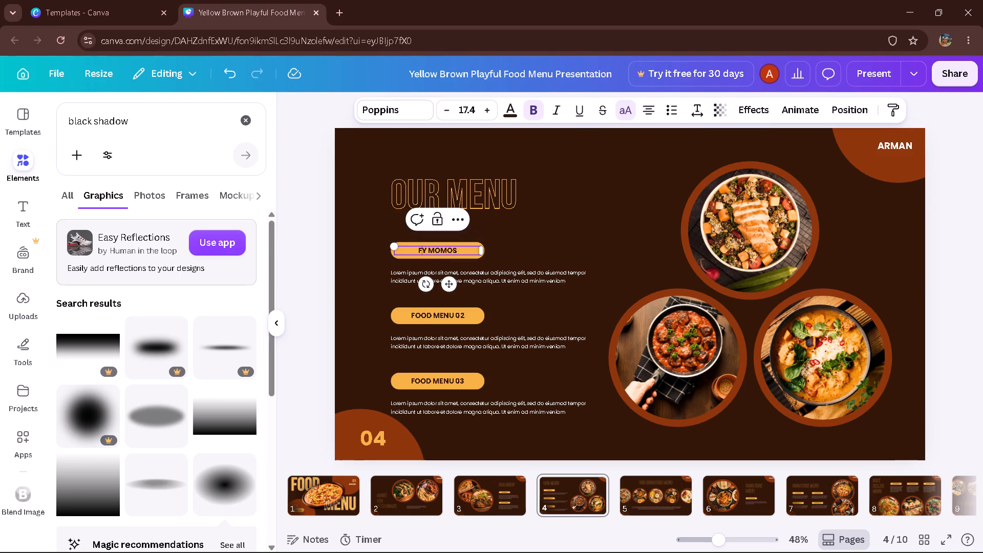
pyautogui.press('r')
# Replace the "FOOD MENU 02" label on slide 4 with "PANEER MOMOS".
pyautogui.doubleClick(425, 310)
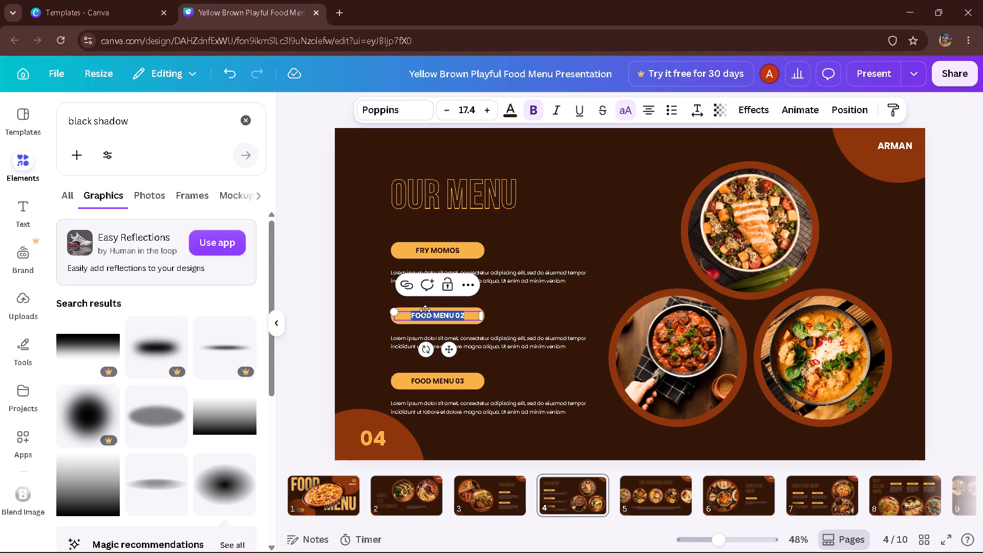
pyautogui.press('BackSpace')
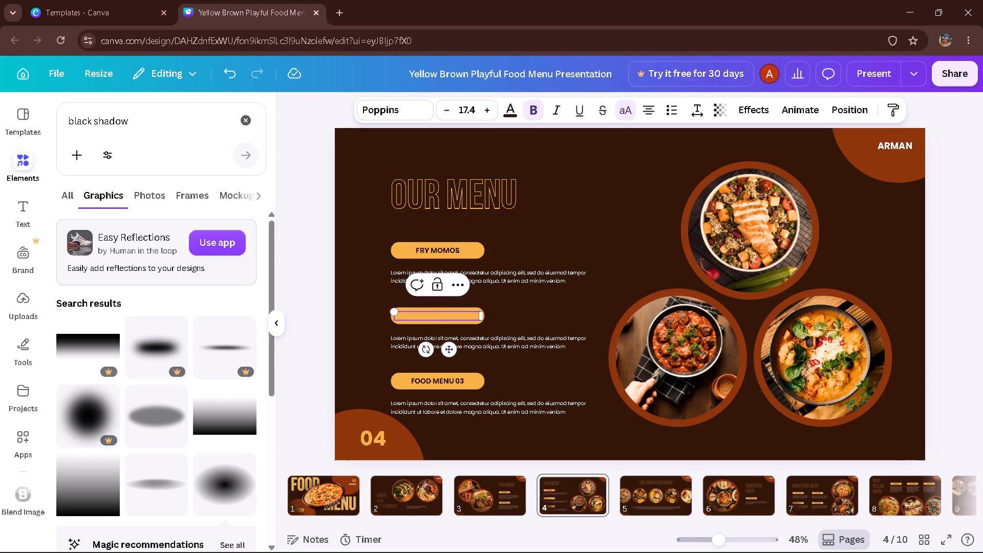
pyautogui.write('PANEER MOMO')
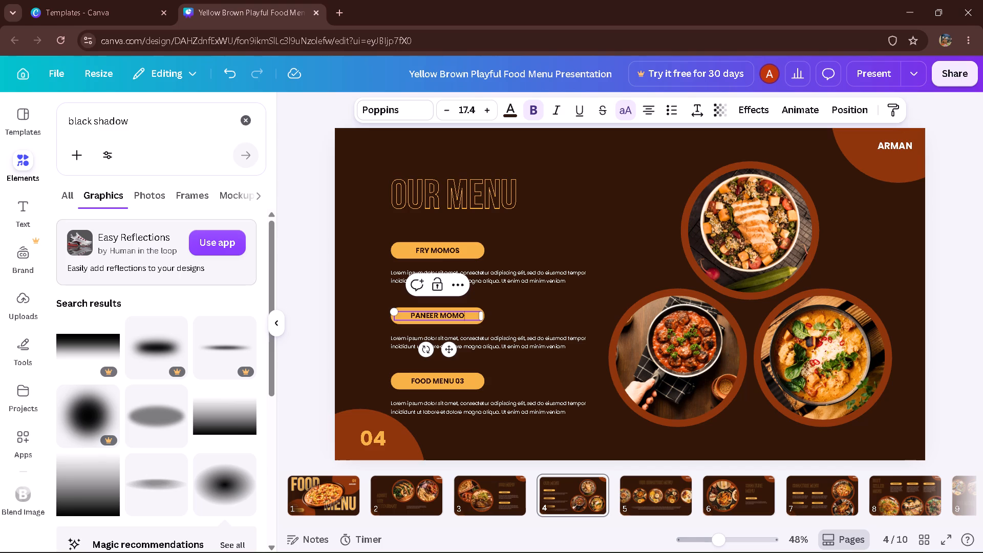
pyautogui.press('s')
# Replace the "FOOD MENU 03" label on slide 4 with "MIX MOMOS".
pyautogui.doubleClick(438, 380)
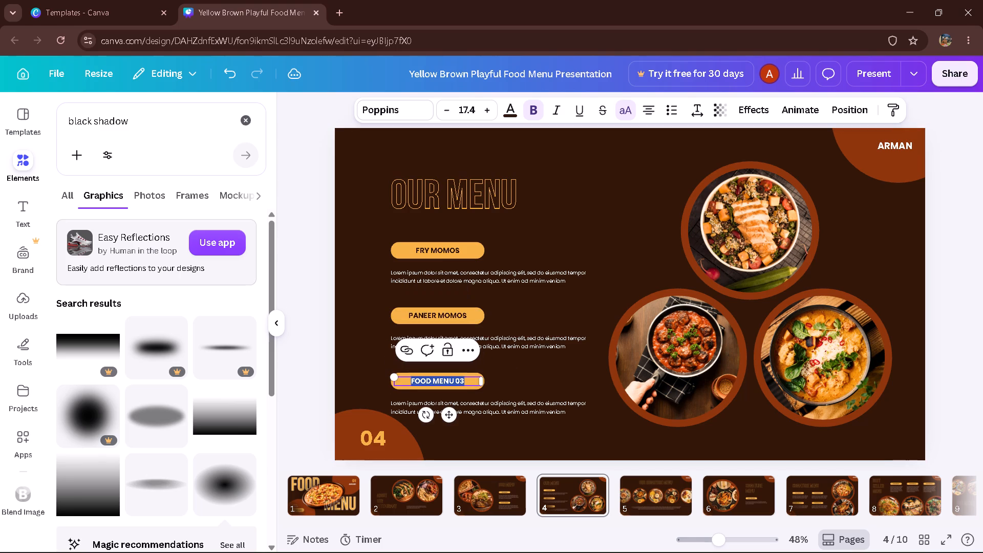
pyautogui.press('BackSpace')
pyautogui.write('MIX MOMO')
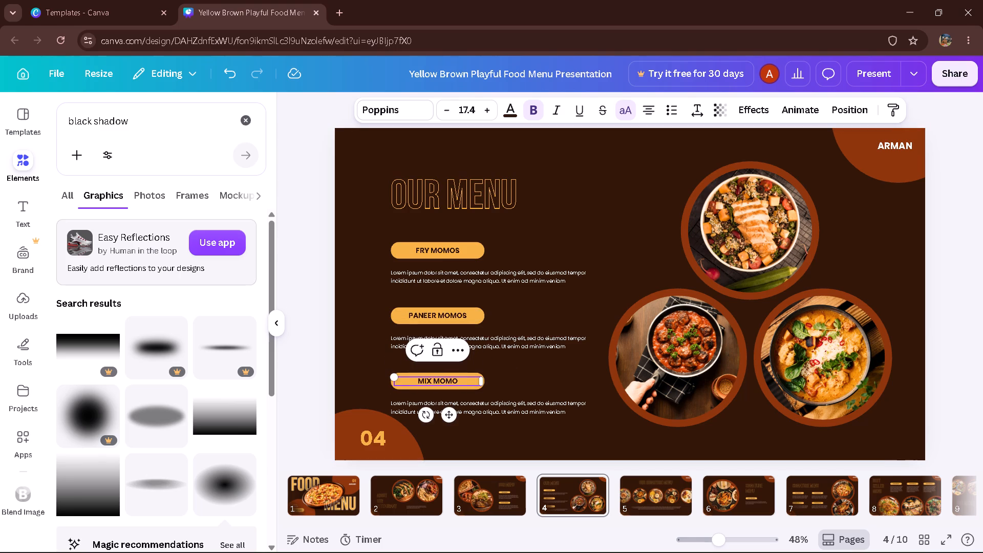
pyautogui.press('s')
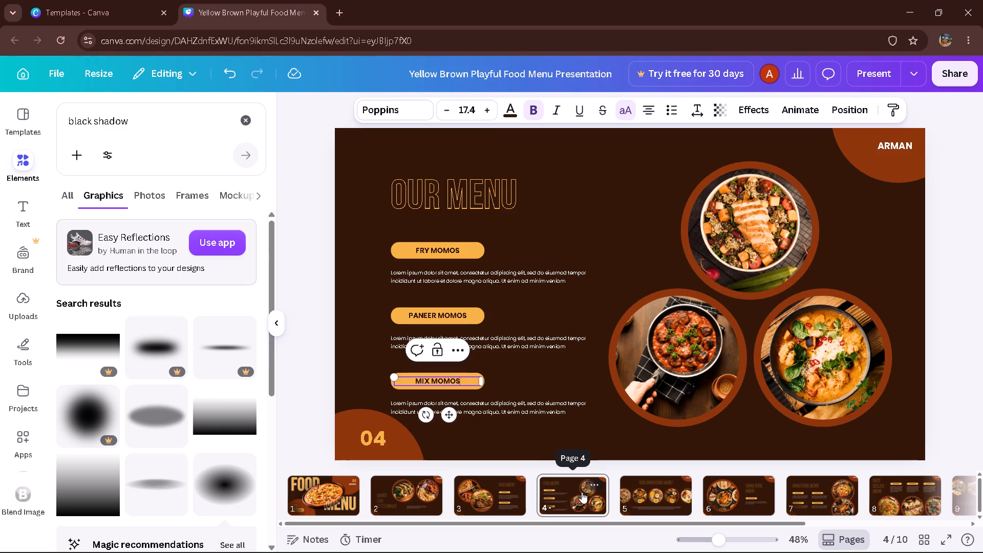
pyautogui.click(582, 492)
# Replace the number "01" on the first photo's badge on slide 5 with "FRY".
pyautogui.click(649, 499)
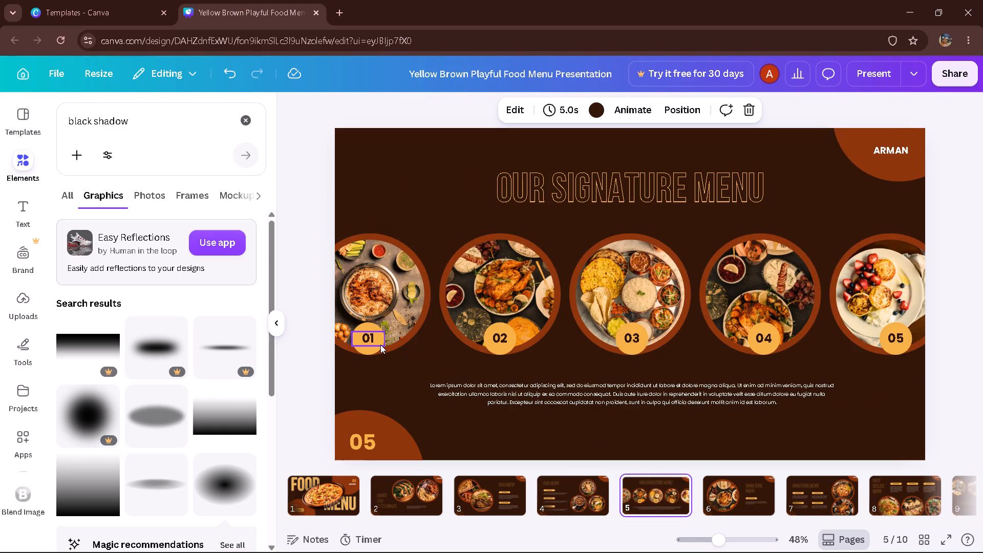
pyautogui.doubleClick(380, 345)
pyautogui.press('BackSpace')
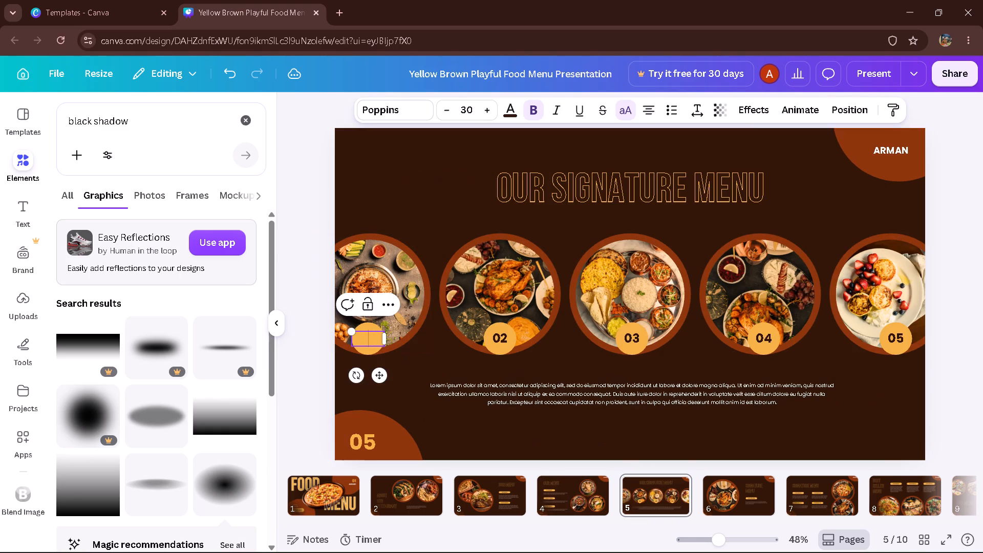
pyautogui.write('FRY')
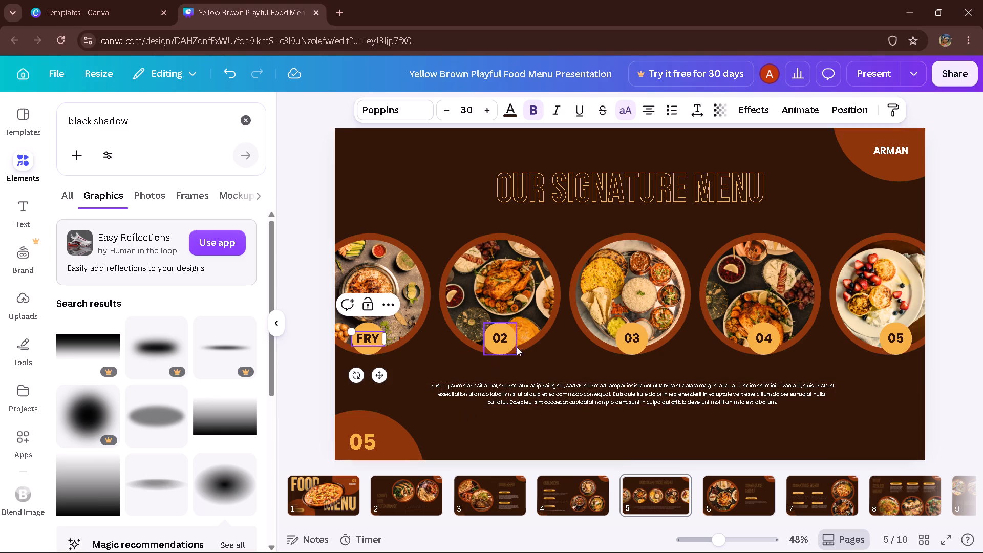
# Replace the number "02" on the second photo's badge on slide 5 with "BHAARA".
pyautogui.doubleClick(504, 343)
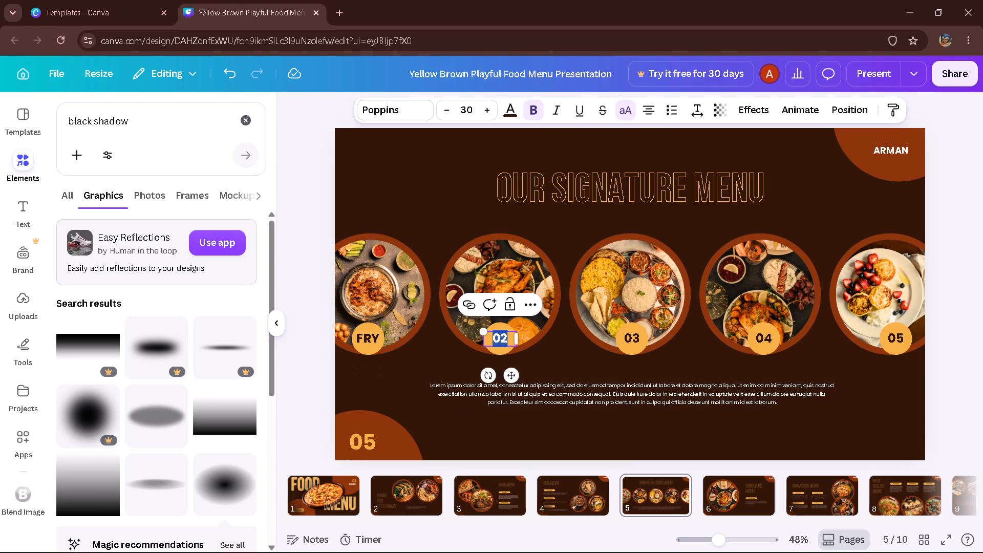
pyautogui.press('BackSpace')
pyautogui.write('BHAARA')
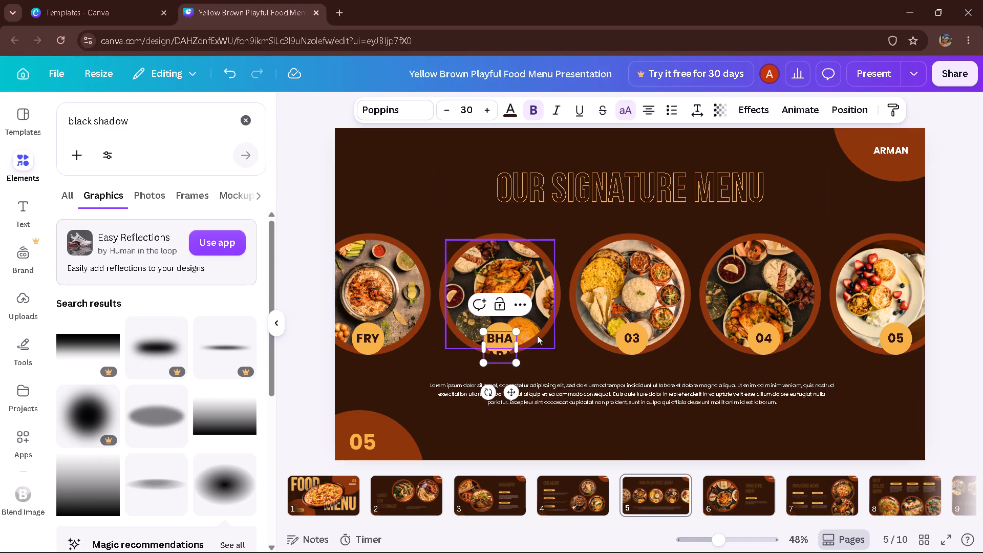
# Widen the "BHAARA" text box to fit one line and centre it slightly lower on its badge.
pyautogui.moveTo(519, 351); pyautogui.dragTo(539, 345)
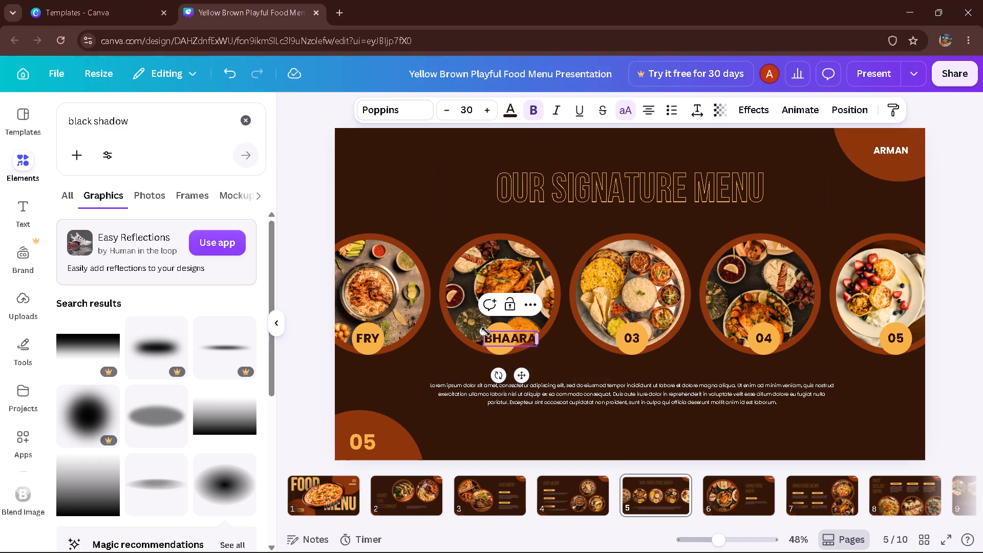
pyautogui.moveTo(525, 378); pyautogui.dragTo(512, 391)
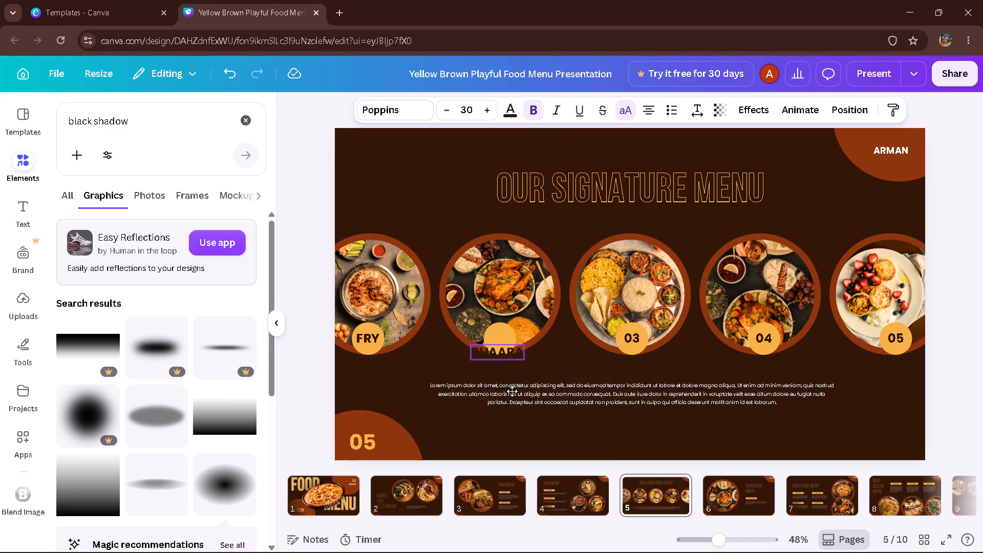
pyautogui.moveTo(512, 391); pyautogui.dragTo(517, 385)
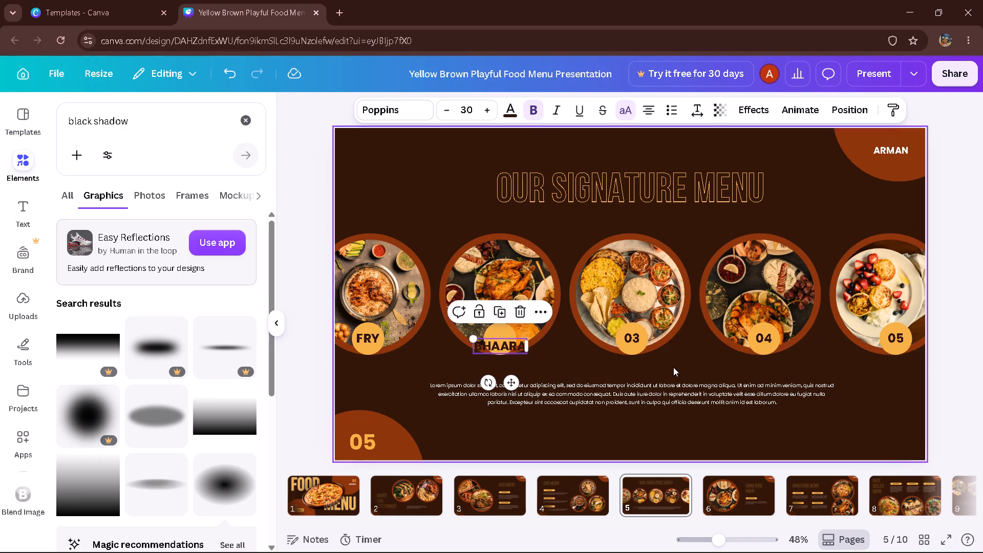
# Replace the number "03" on the third photo's badge with "THALI", fitted on one line and set slightly lower.
pyautogui.doubleClick(640, 340)
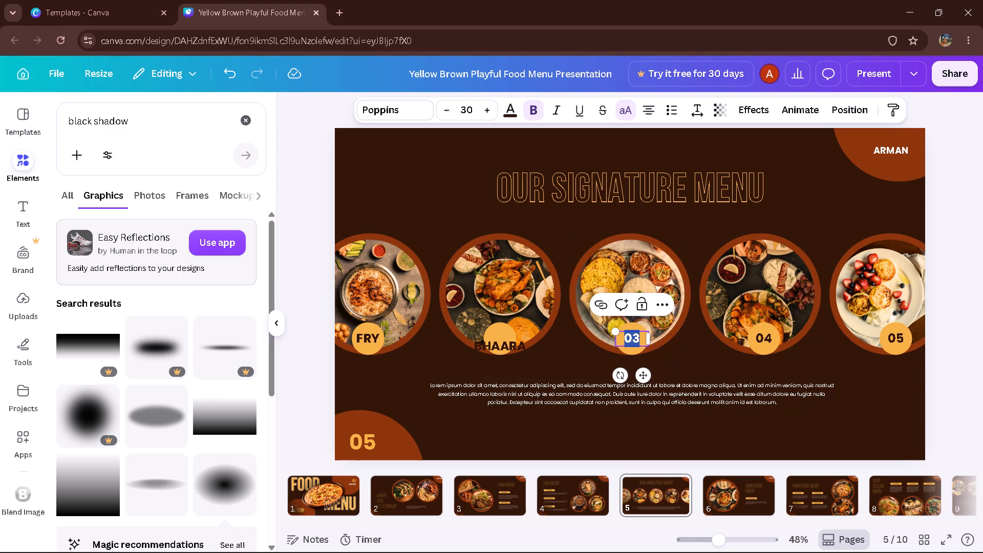
pyautogui.press('BackSpace')
pyautogui.write('THALI')
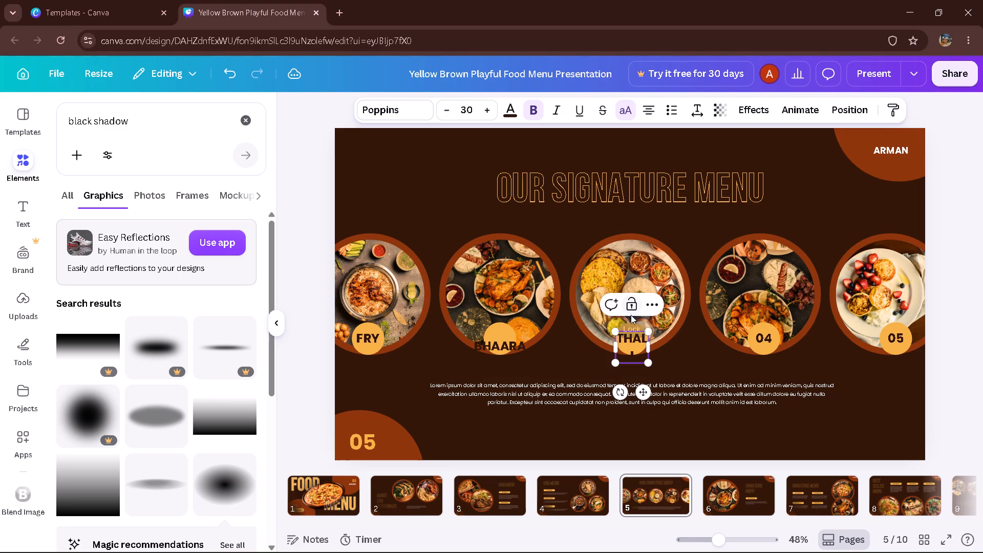
pyautogui.moveTo(649, 344); pyautogui.dragTo(655, 346)
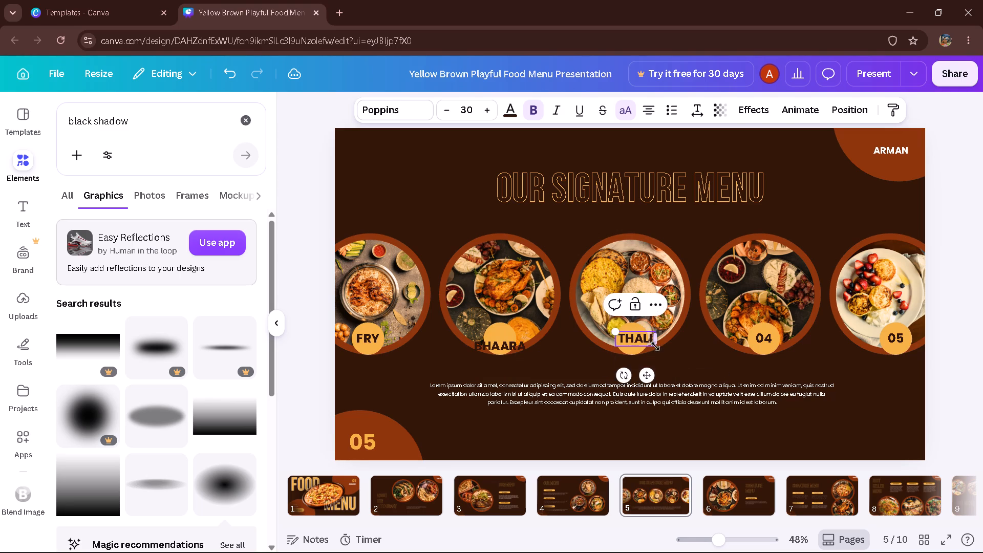
pyautogui.moveTo(644, 378); pyautogui.dragTo(635, 387)
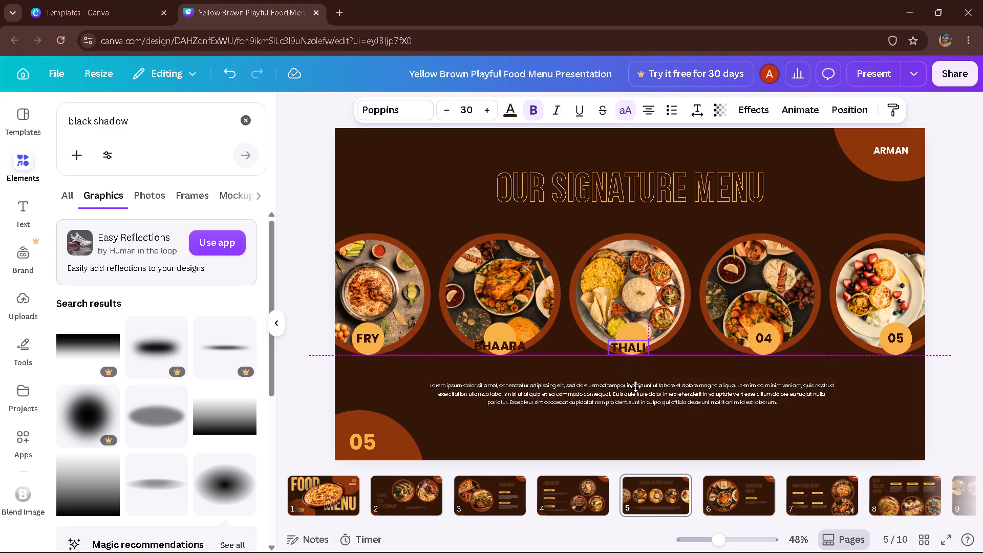
pyautogui.moveTo(635, 387); pyautogui.dragTo(644, 385)
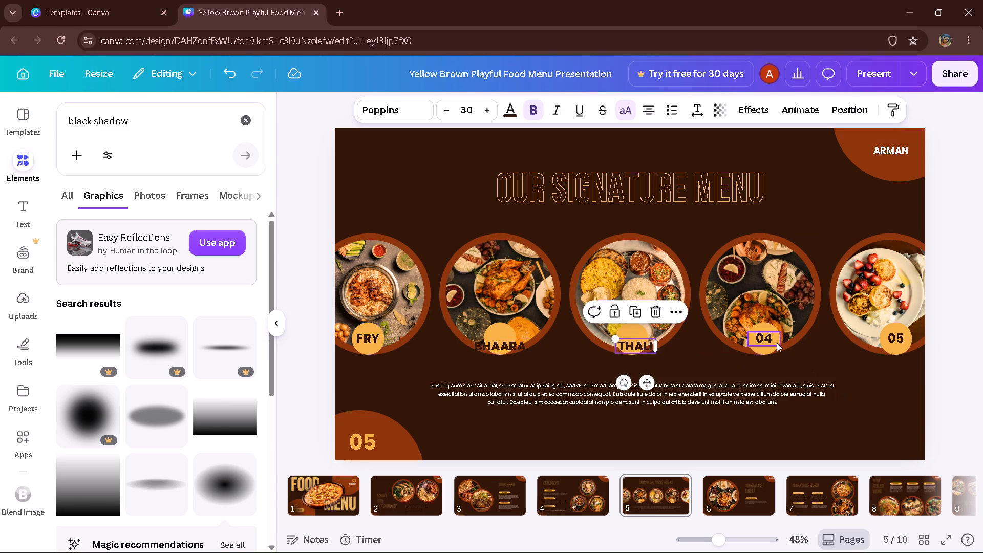
# Replace the number "04" on the fourth photo's badge with "FULL" and move it slightly lower.
pyautogui.doubleClick(777, 343)
pyautogui.press('BackSpace')
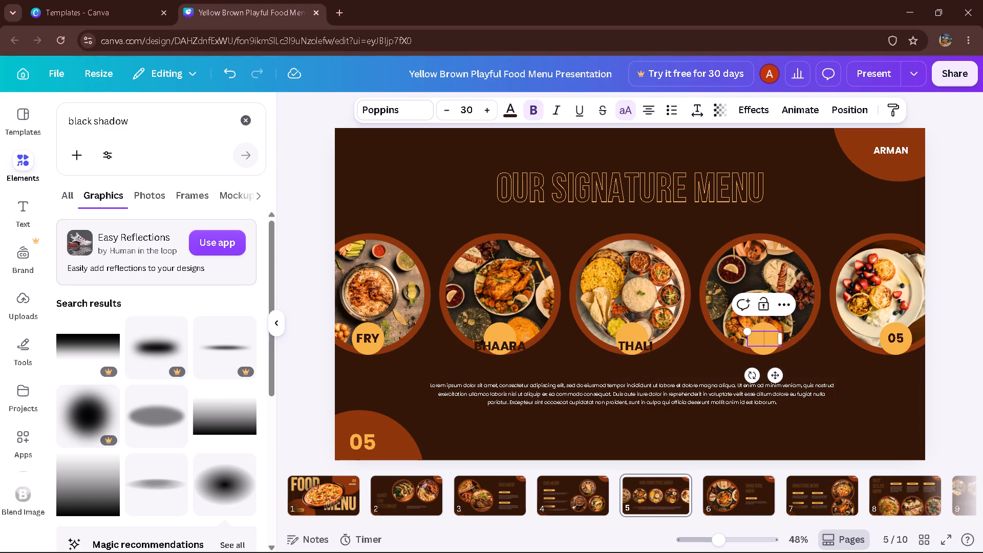
pyautogui.write('FULL')
pyautogui.moveTo(779, 376); pyautogui.dragTo(783, 378)
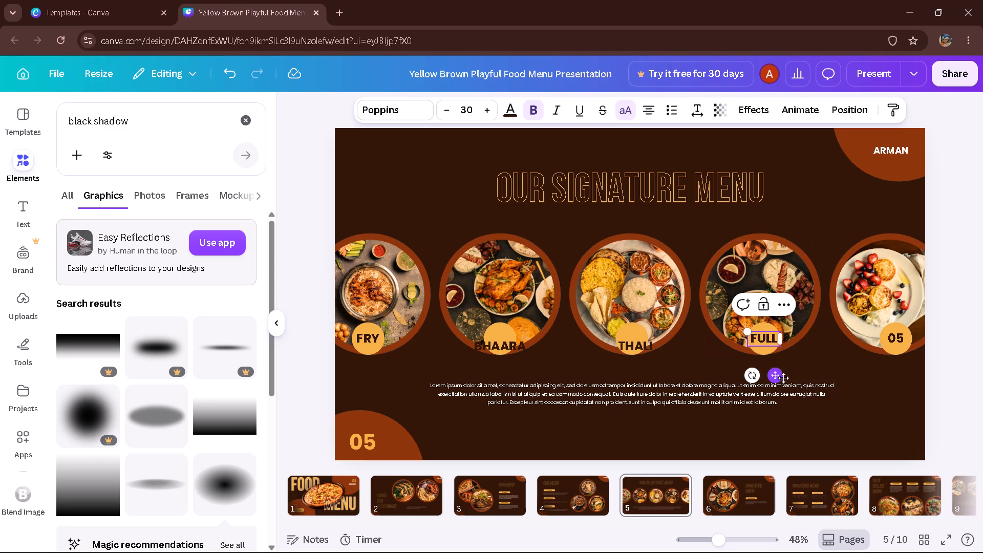
pyautogui.moveTo(783, 378); pyautogui.dragTo(785, 382)
# Replace the number "05" on the fifth photo's badge on slide 5 with "PLATE".
pyautogui.doubleClick(905, 344)
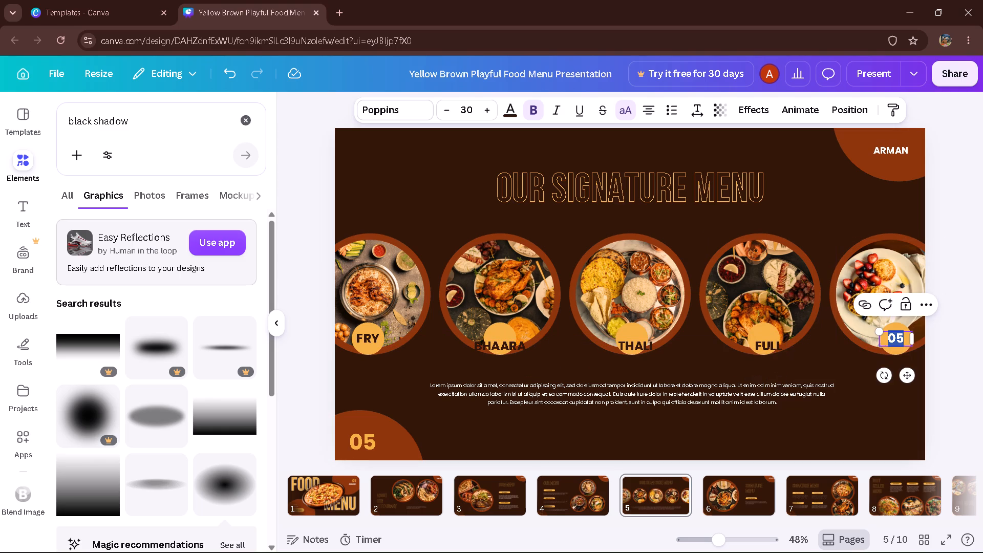
pyautogui.press('BackSpace')
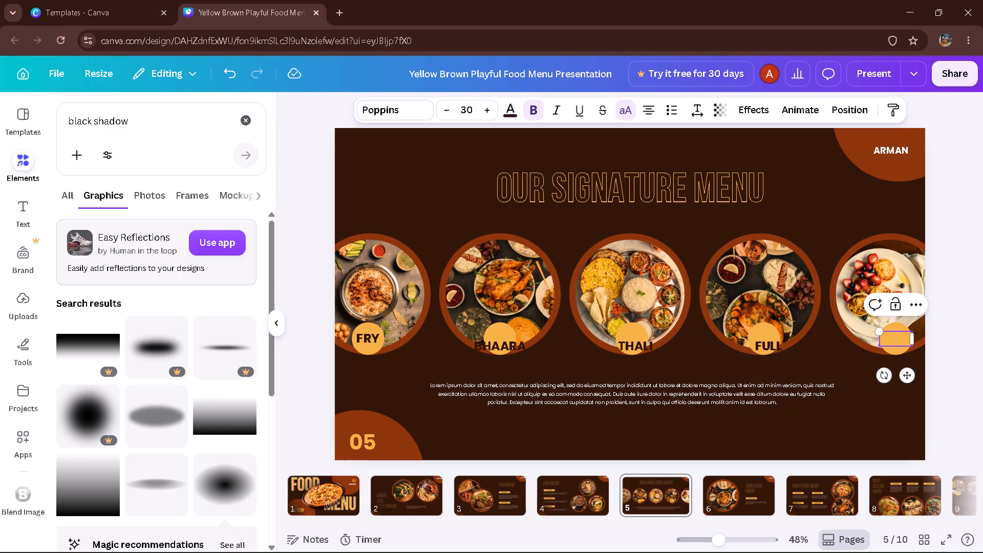
pyautogui.write('PLATE')
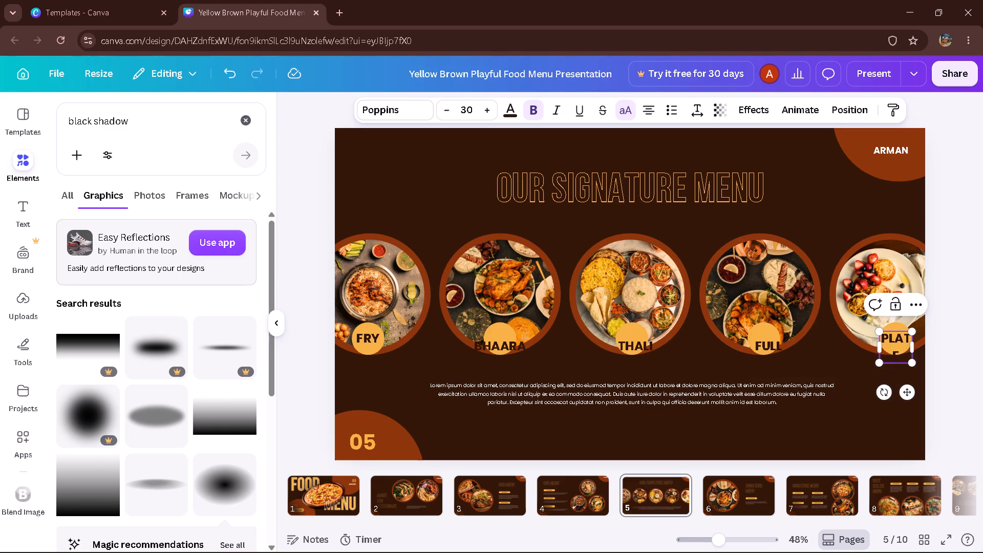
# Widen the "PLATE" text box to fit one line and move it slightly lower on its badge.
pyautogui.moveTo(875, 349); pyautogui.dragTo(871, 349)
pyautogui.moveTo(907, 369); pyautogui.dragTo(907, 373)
# Check the image adjustments of the first photo on slide 5.
pyautogui.click(403, 278)
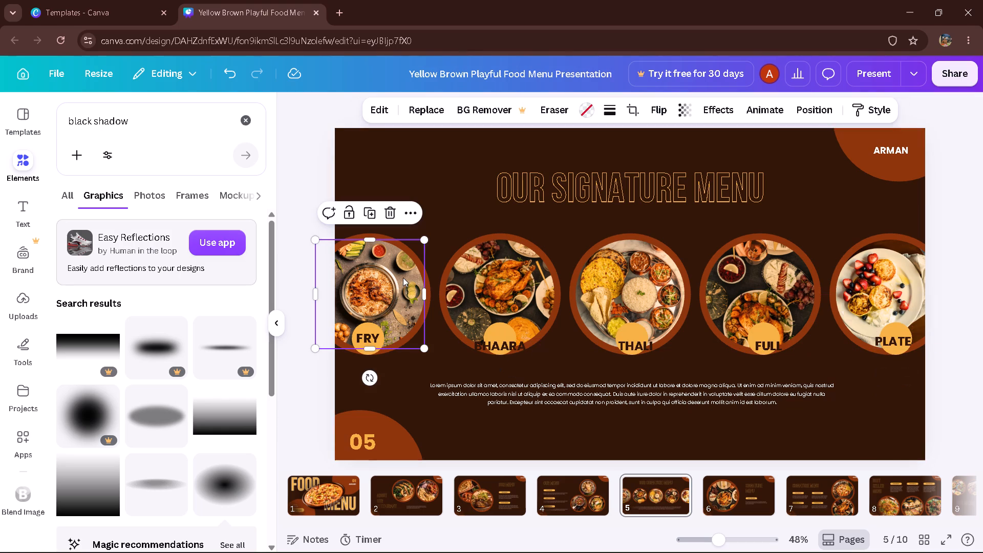
pyautogui.click(376, 110)
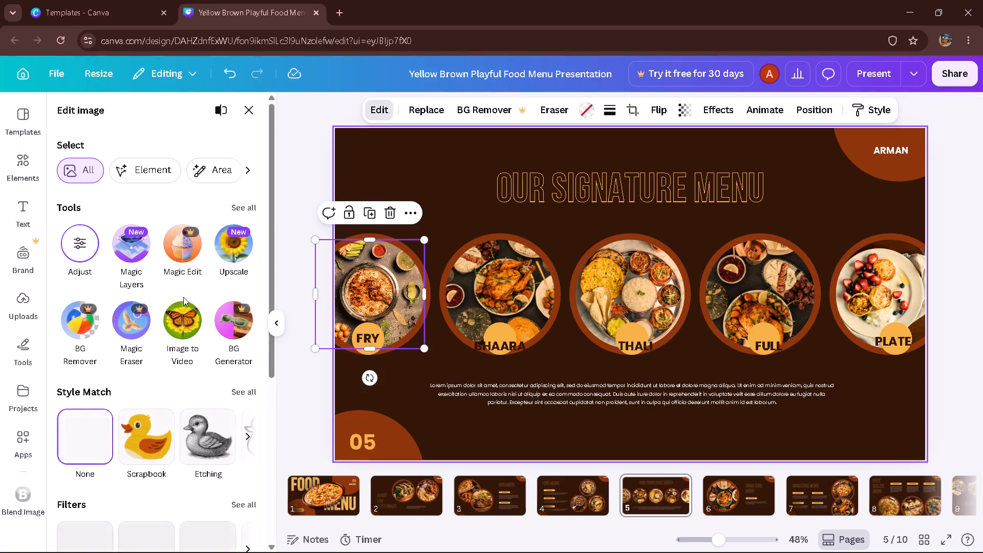
pyautogui.click(82, 242)
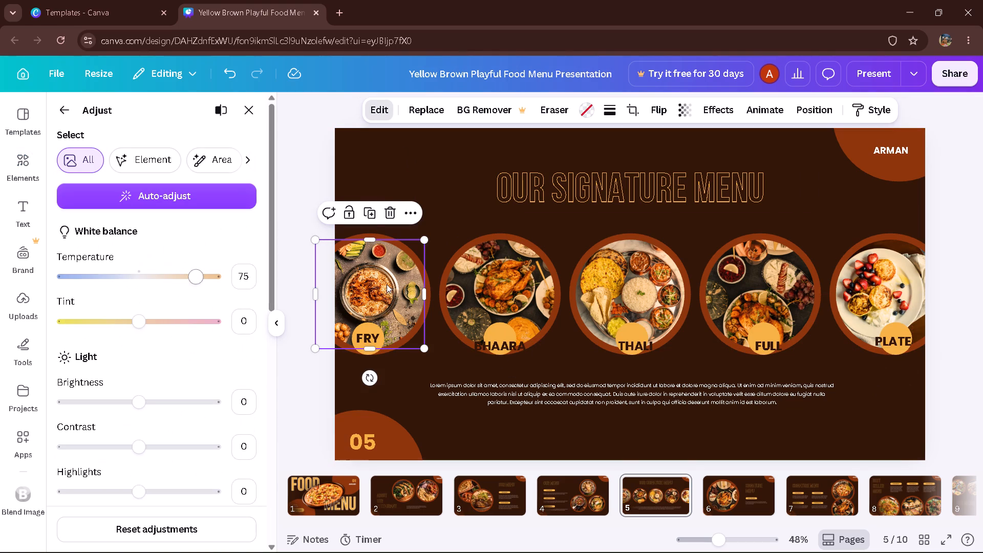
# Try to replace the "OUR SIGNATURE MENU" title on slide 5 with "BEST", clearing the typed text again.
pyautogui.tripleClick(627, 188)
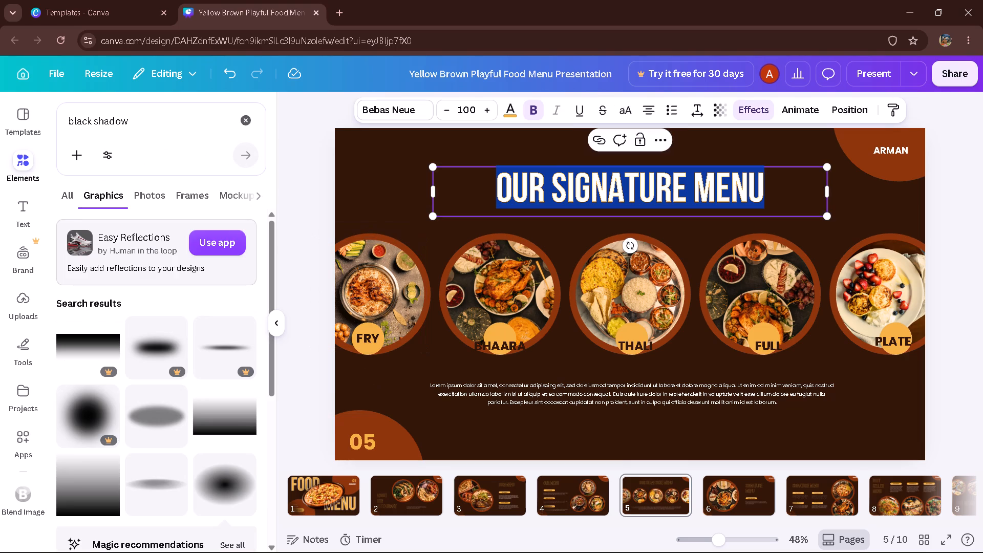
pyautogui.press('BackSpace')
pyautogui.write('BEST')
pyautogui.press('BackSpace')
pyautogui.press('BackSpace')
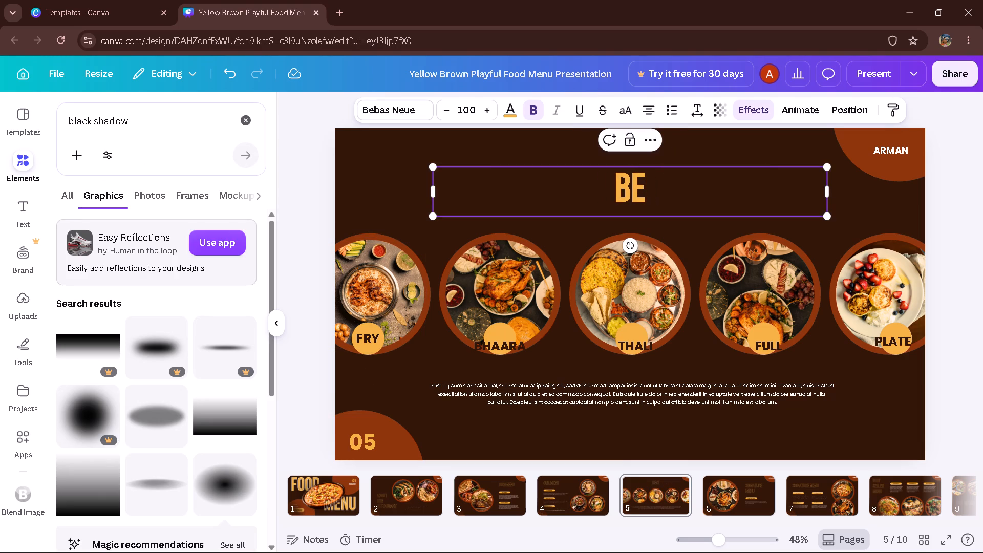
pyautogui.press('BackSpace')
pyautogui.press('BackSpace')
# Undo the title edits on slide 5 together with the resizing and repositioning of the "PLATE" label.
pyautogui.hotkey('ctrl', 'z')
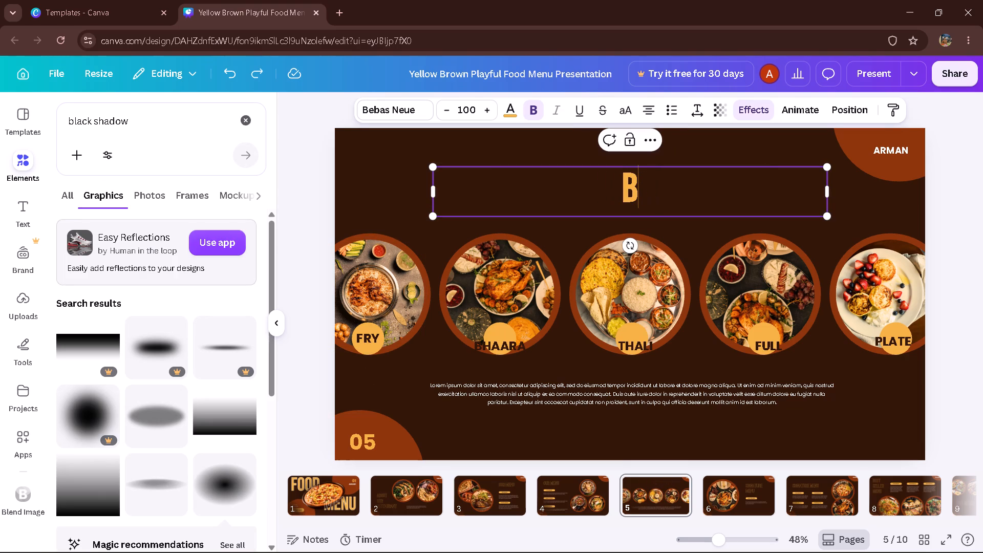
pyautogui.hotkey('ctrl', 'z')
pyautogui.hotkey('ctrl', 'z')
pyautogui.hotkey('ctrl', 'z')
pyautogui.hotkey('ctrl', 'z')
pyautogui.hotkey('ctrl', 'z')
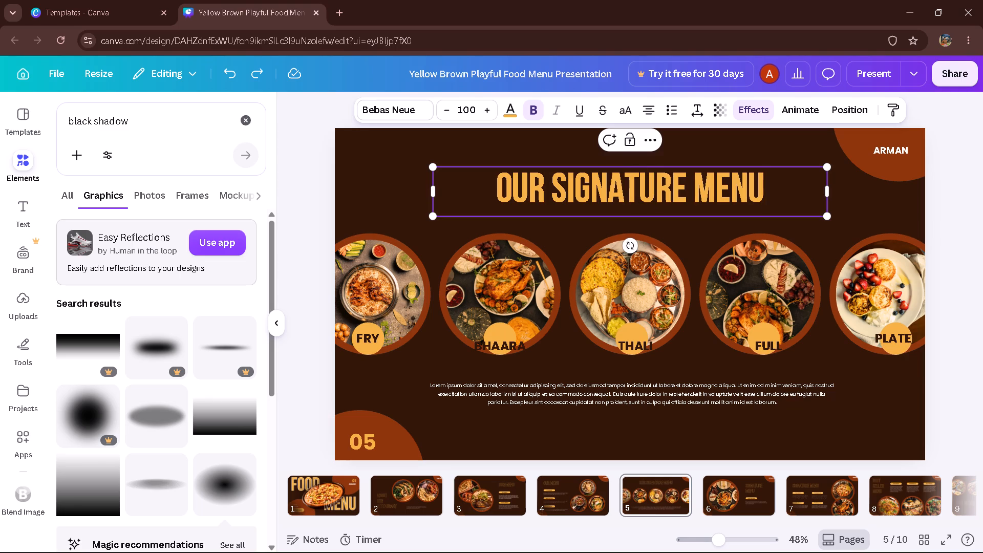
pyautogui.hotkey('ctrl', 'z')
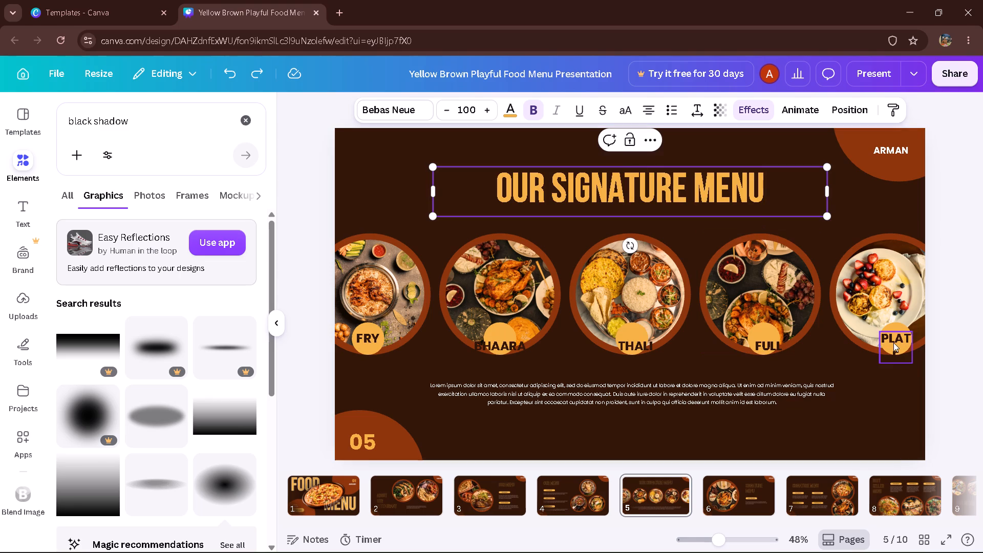
# Widen the "PLATE" text box to fit one line and centre it on its badge.
pyautogui.click(905, 343)
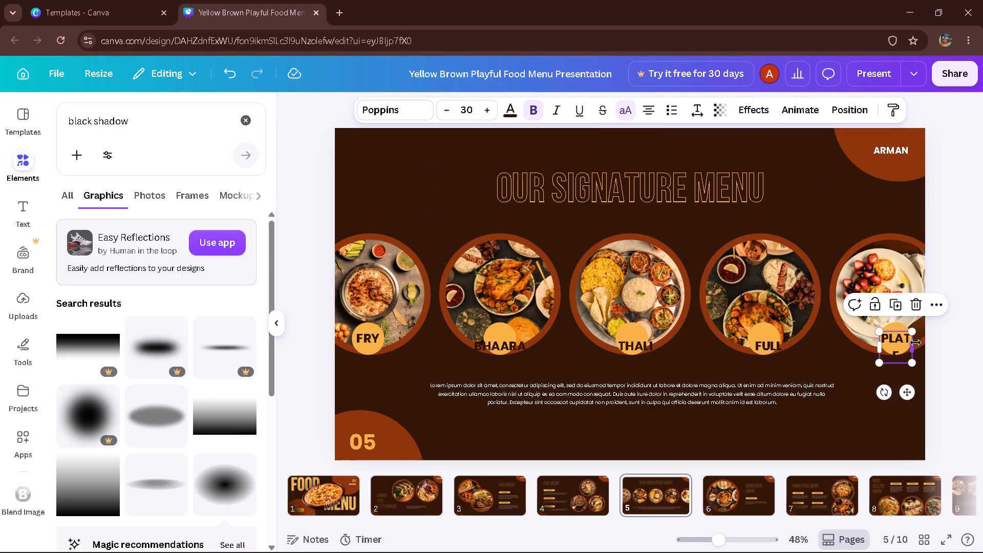
pyautogui.moveTo(915, 343); pyautogui.dragTo(924, 343)
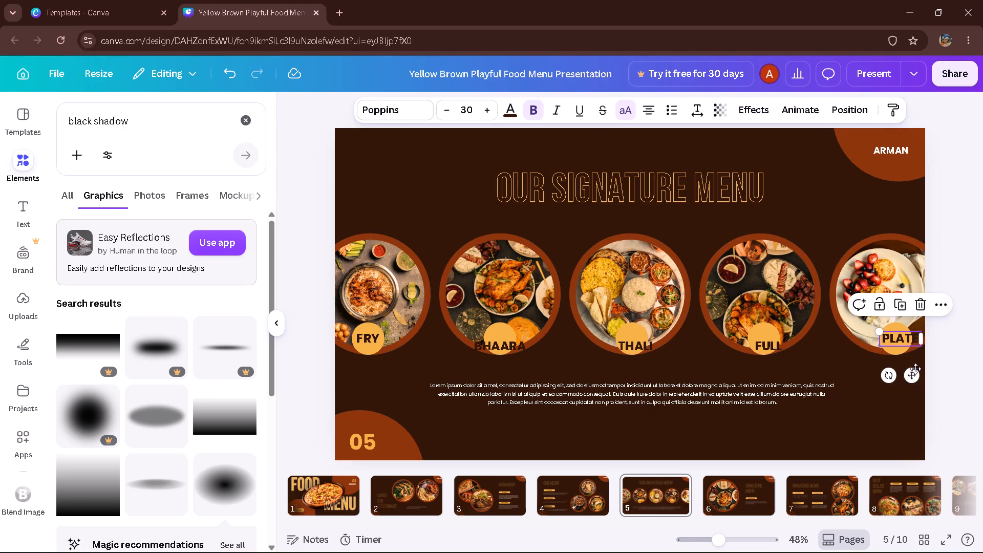
pyautogui.moveTo(916, 378); pyautogui.dragTo(909, 378)
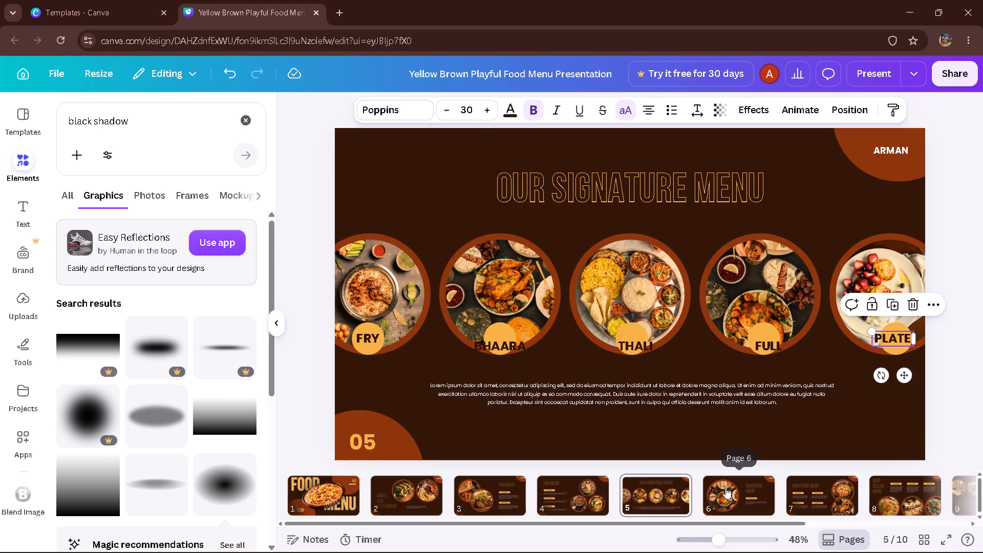
# Replace the "OUR FOOD MENU" label on slide 6 with "CHICKEN FRY".
pyautogui.click(725, 487)
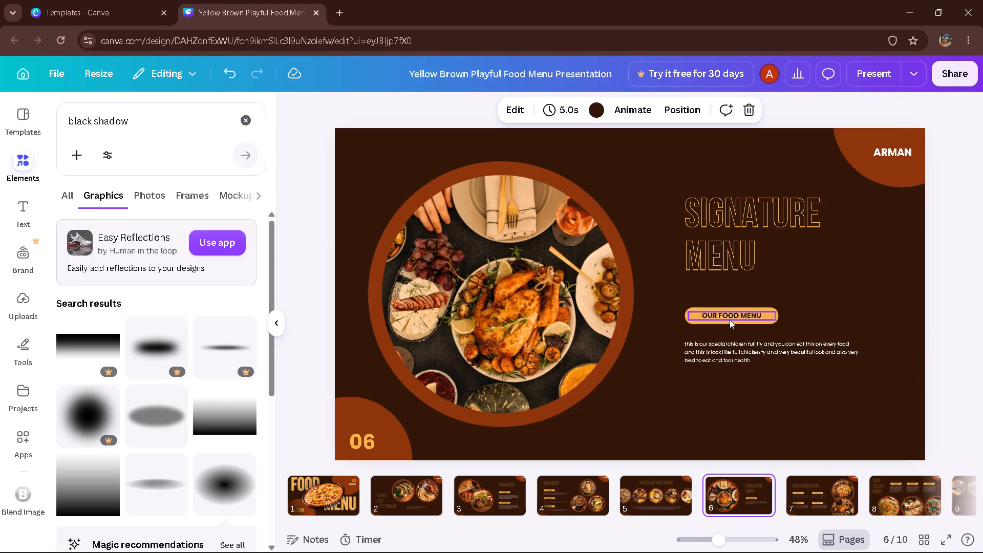
pyautogui.doubleClick(730, 320)
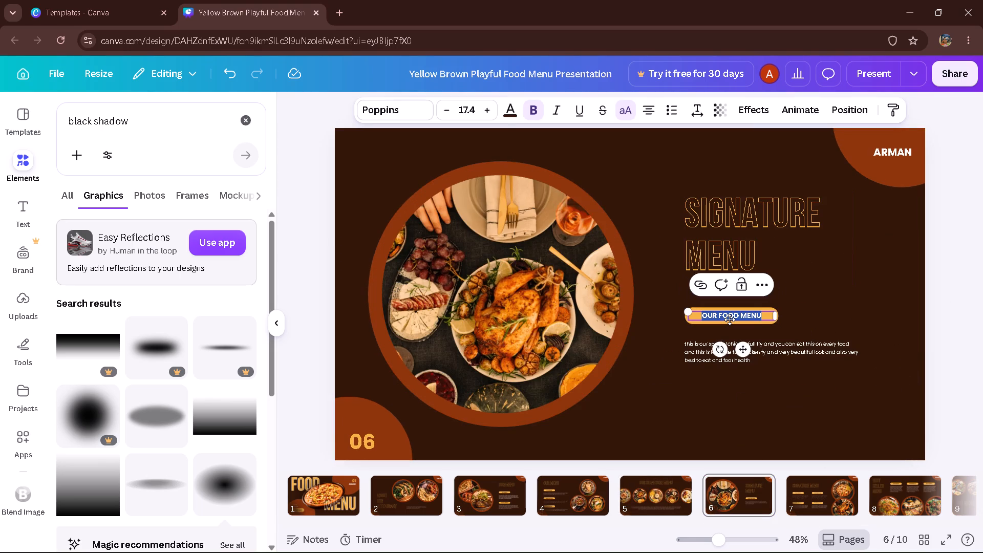
pyautogui.press('BackSpace')
pyautogui.write('CHI')
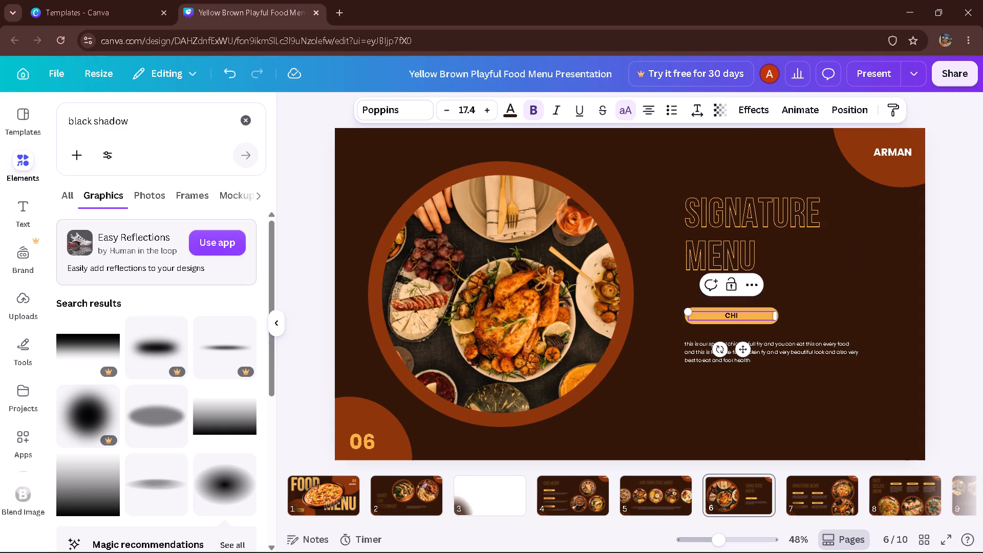
pyautogui.write('CKEN')
pyautogui.press('space')
pyautogui.write('FRY')
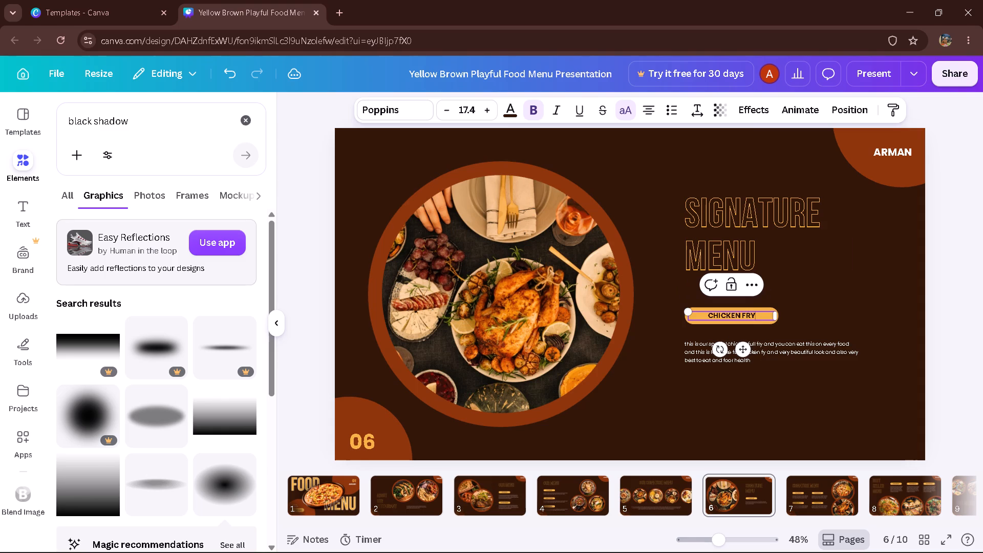
# Replace the slide 6 description with "chicken fry of full chicken and best for health and very best teste and healthy for healthy and best teste".
pyautogui.doubleClick(797, 353)
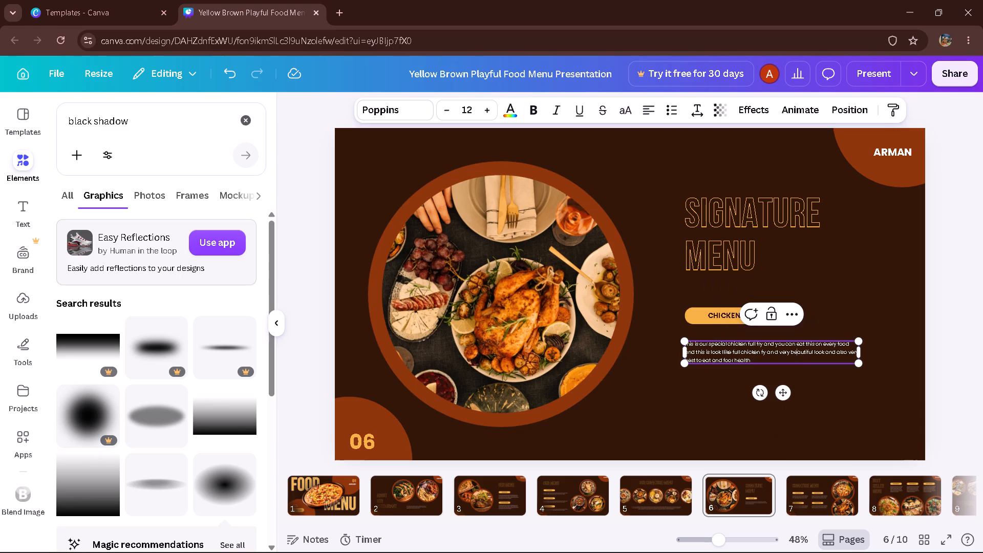
pyautogui.doubleClick(797, 353)
pyautogui.press('BackSpace')
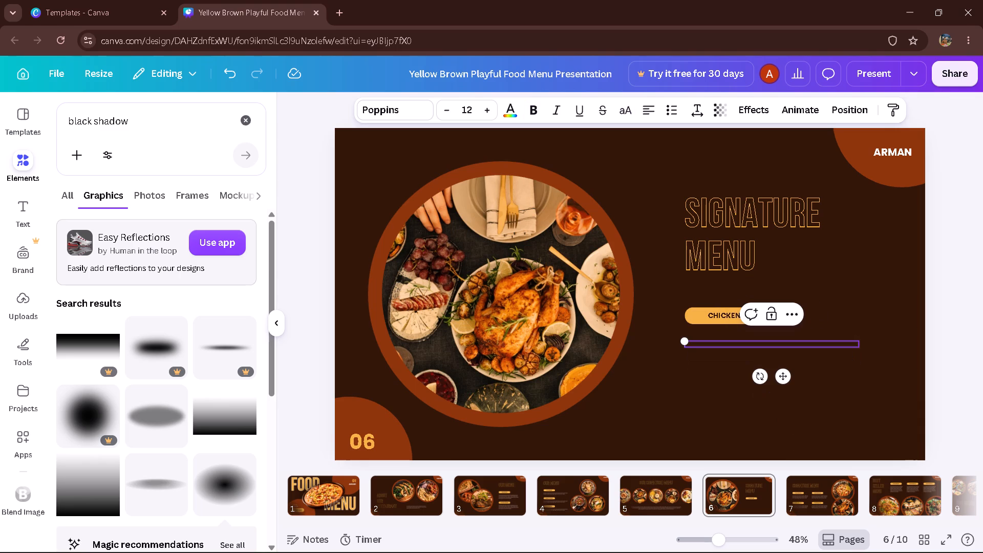
pyautogui.write('CHI')
pyautogui.press('BackSpace')
pyautogui.press('BackSpace')
pyautogui.press('BackSpace')
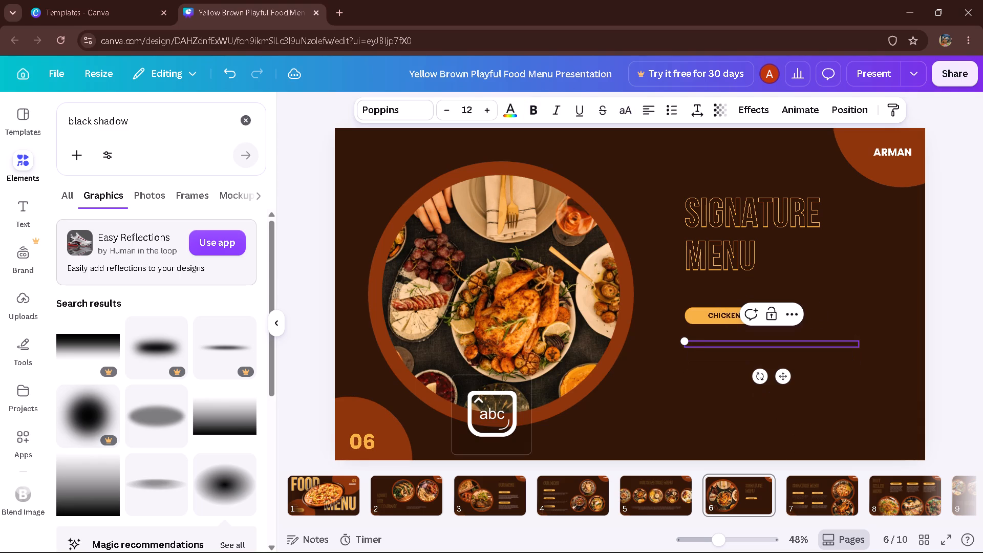
pyautogui.write('chicken fry of full chicken pic')
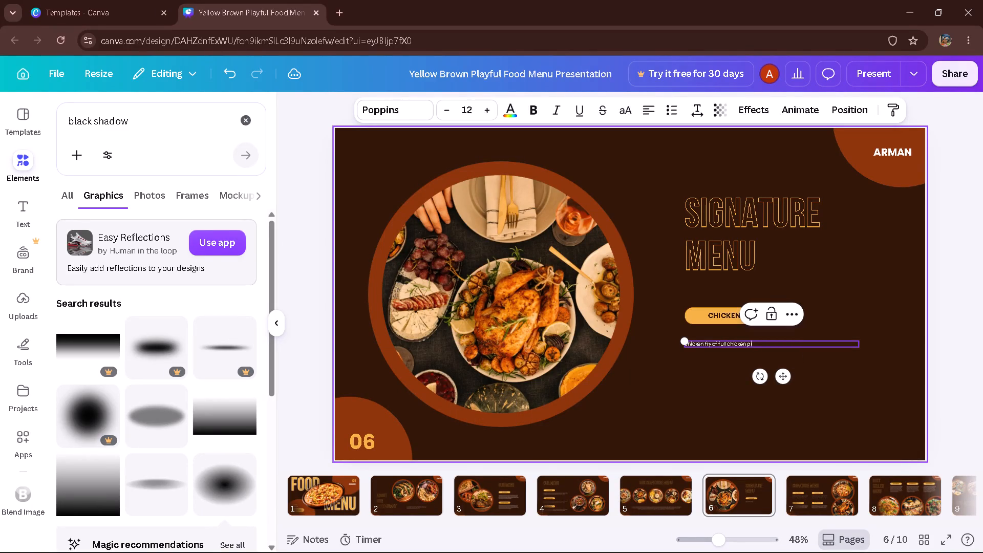
pyautogui.press('space')
pyautogui.write('aqnd veya')
pyautogui.press('BackSpace')
pyautogui.press('BackSpace')
pyautogui.press('BackSpace')
pyautogui.press('BackSpace')
pyautogui.press('BackSpace')
pyautogui.press('BackSpace')
pyautogui.press('BackSpace')
pyautogui.press('BackSpace')
pyautogui.press('BackSpace')
pyautogui.press('BackSpace')
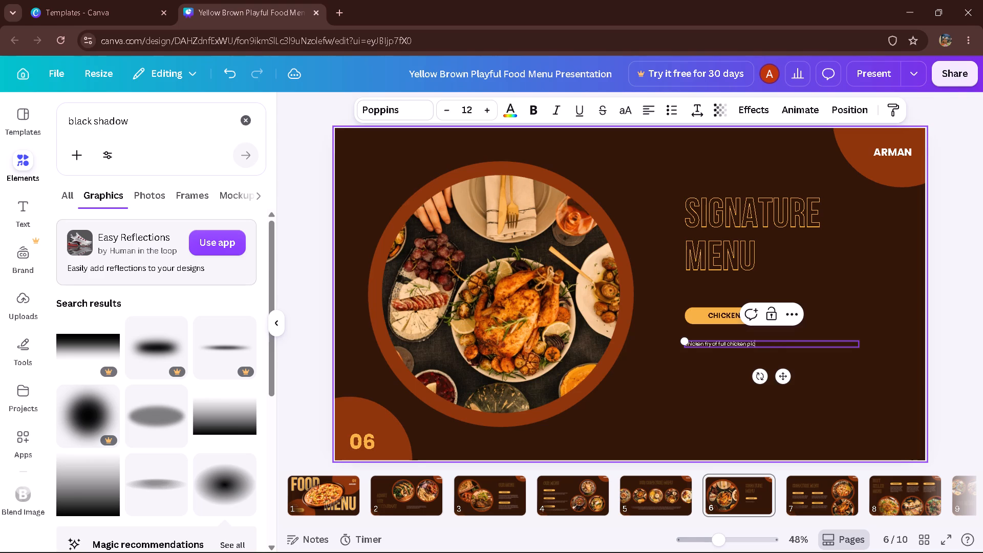
pyautogui.press('BackSpace')
pyautogui.press('BackSpace')
pyautogui.press('BackSpace')
pyautogui.press('f')
pyautogui.write('ry')
pyautogui.press('BackSpace')
pyautogui.press('BackSpace')
pyautogui.press('BackSpace')
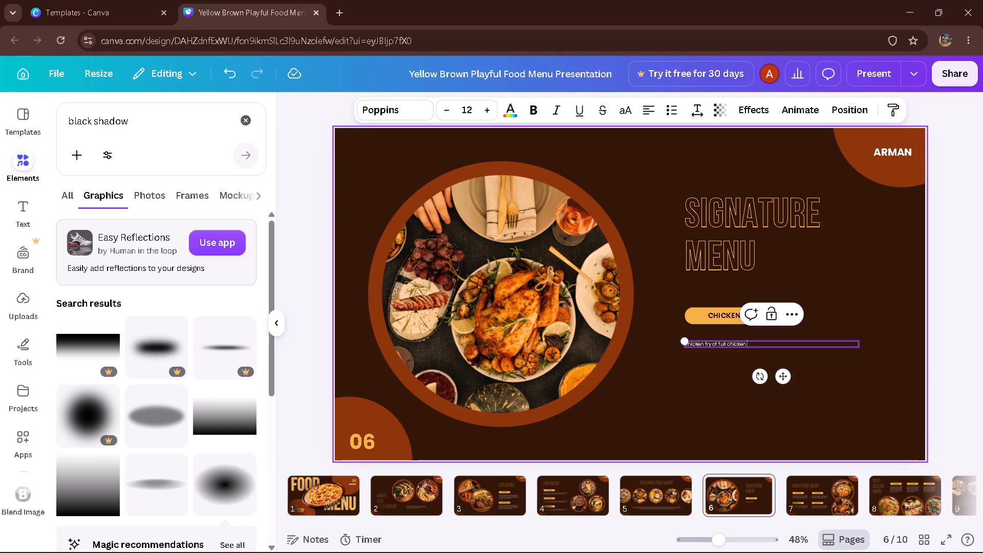
pyautogui.write('and best for h')
pyautogui.press('e')
pyautogui.write('alth and')
pyautogui.press('space')
pyautogui.write('ve')
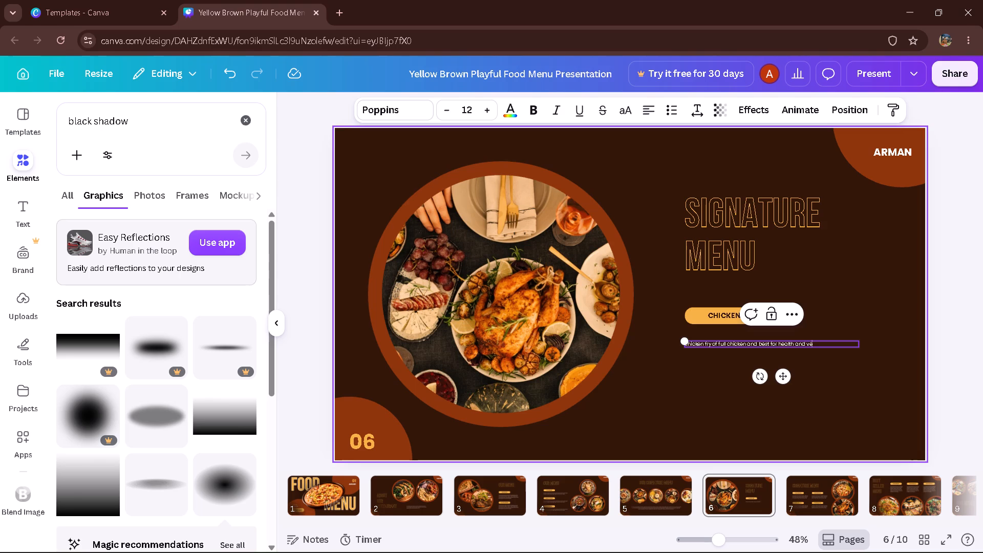
pyautogui.write('sy')
pyautogui.press('space')
pyautogui.write('best teste and')
pyautogui.press('space')
pyautogui.write('health')
pyautogui.write('y for health an')
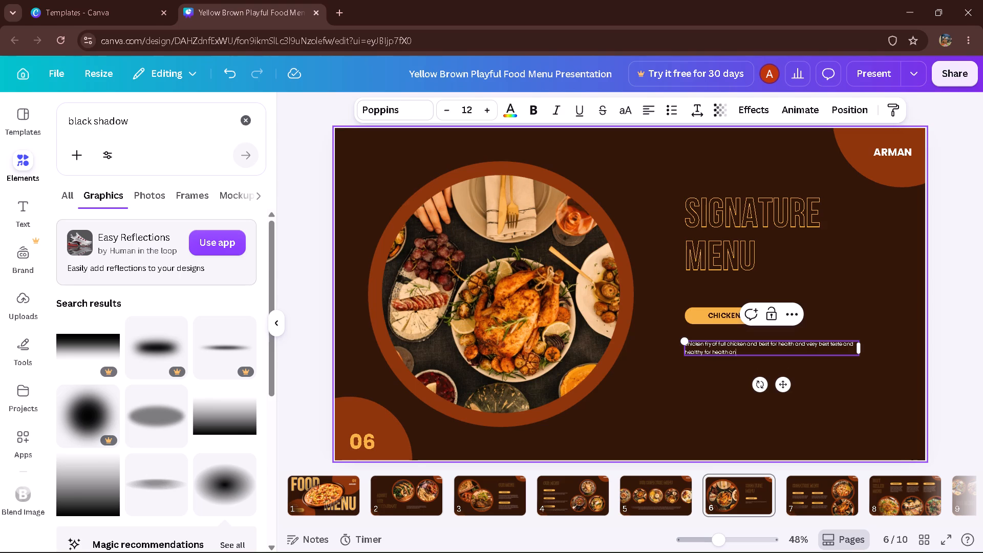
pyautogui.press('BackSpace')
pyautogui.press('BackSpace')
pyautogui.press('BackSpace')
pyautogui.write('y and best teste')
pyautogui.click(859, 378)
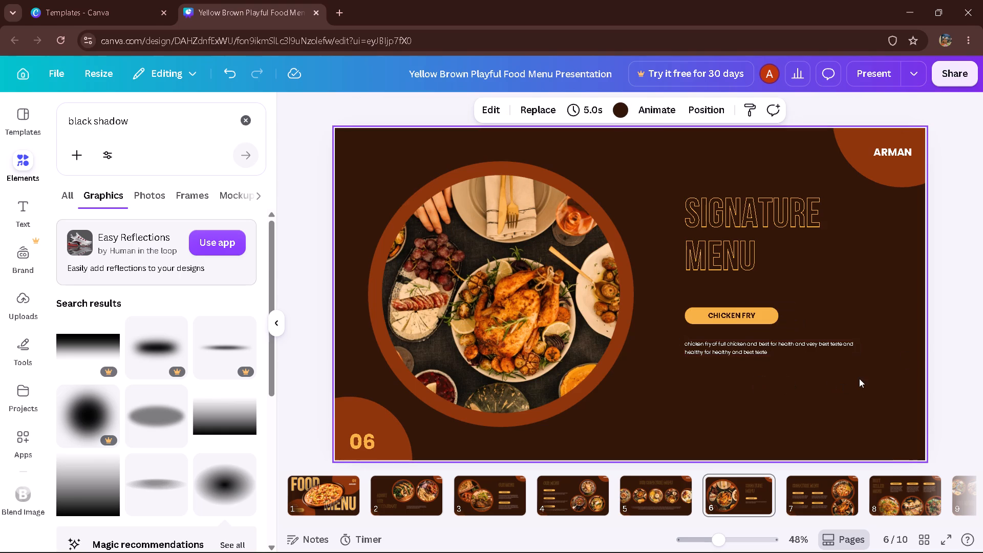
# Replace the "FOOD MENU 01" label on slide 7 with "RICE".
pyautogui.click(747, 487)
pyautogui.click(835, 490)
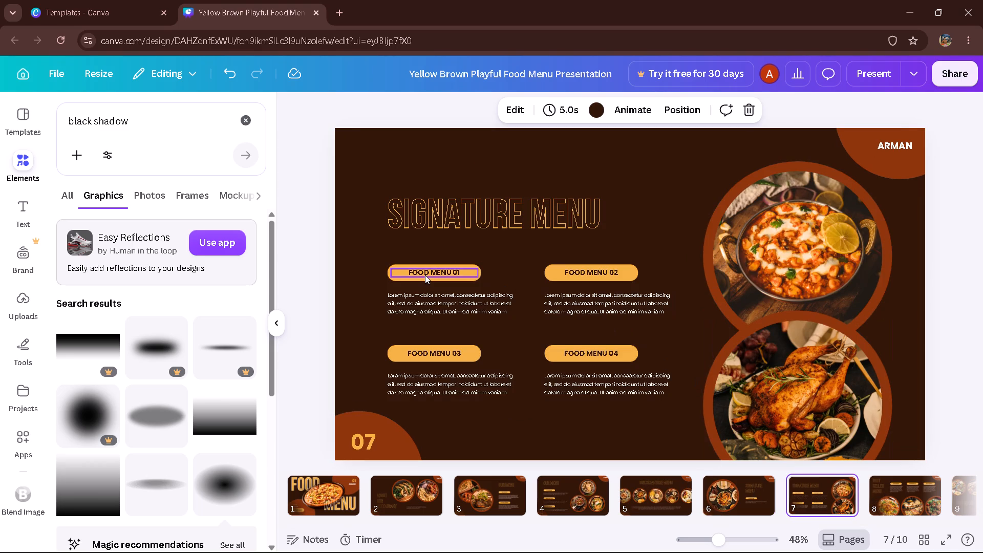
pyautogui.doubleClick(425, 275)
pyautogui.press('BackSpace')
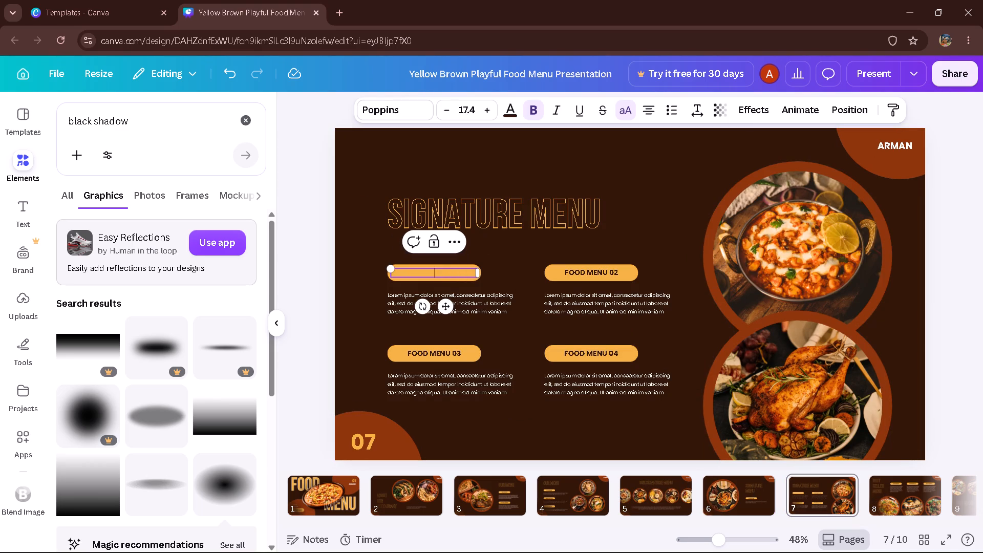
pyautogui.write('ri')
pyautogui.write('ce')
# Replace the "FOOD MENU 02" label on slide 7 with "CHICKEN".
pyautogui.doubleClick(602, 268)
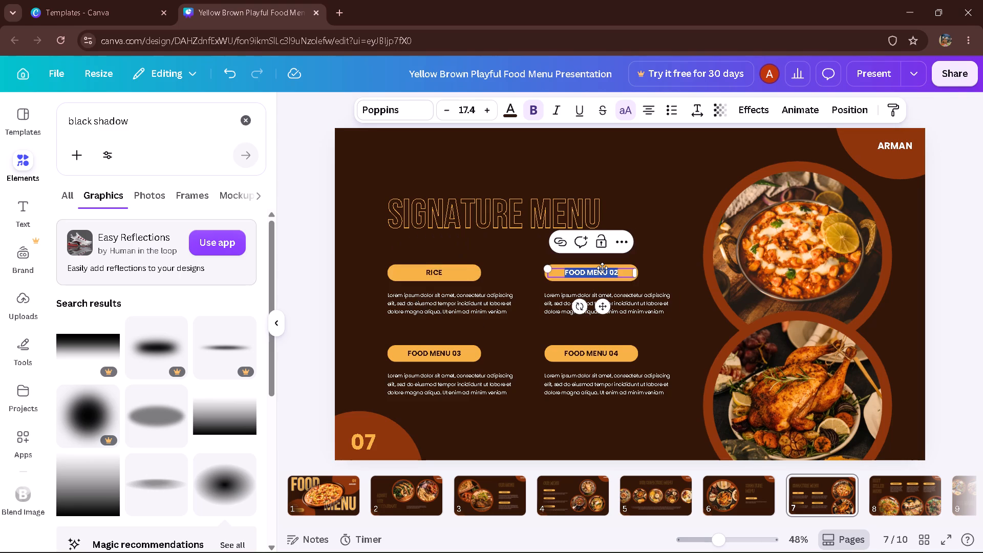
pyautogui.press('BackSpace')
pyautogui.write('chicken')
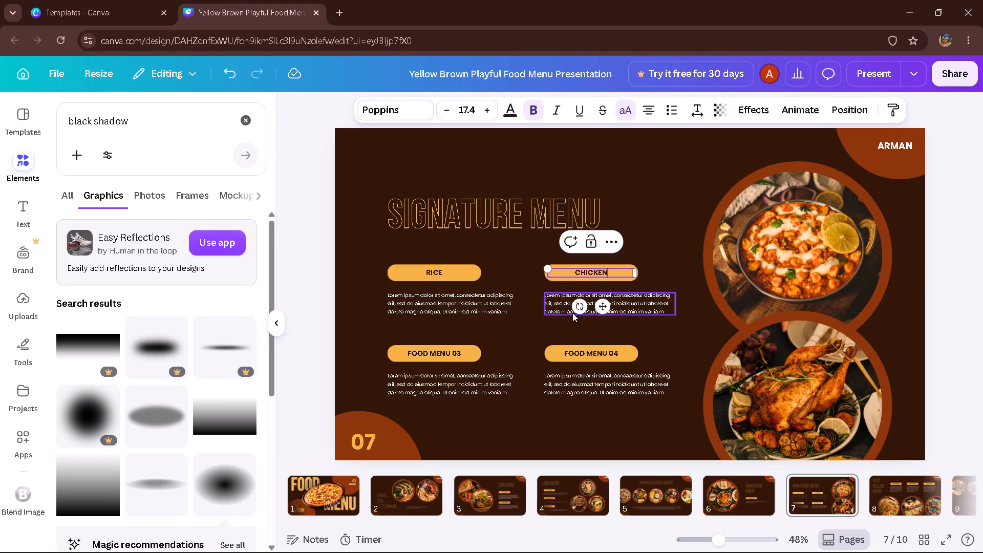
# Replace the "FOOD MENU 04" label on slide 7 with "CHICKEN FRY".
pyautogui.doubleClick(606, 356)
pyautogui.press('BackSpace')
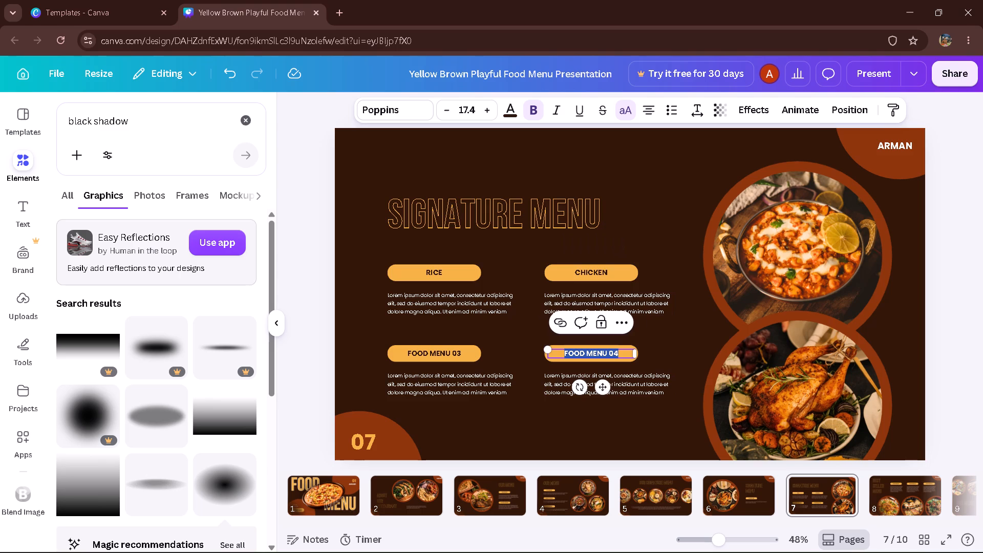
pyautogui.write('chi')
pyautogui.write('cken')
pyautogui.press('space')
pyautogui.write('fry')
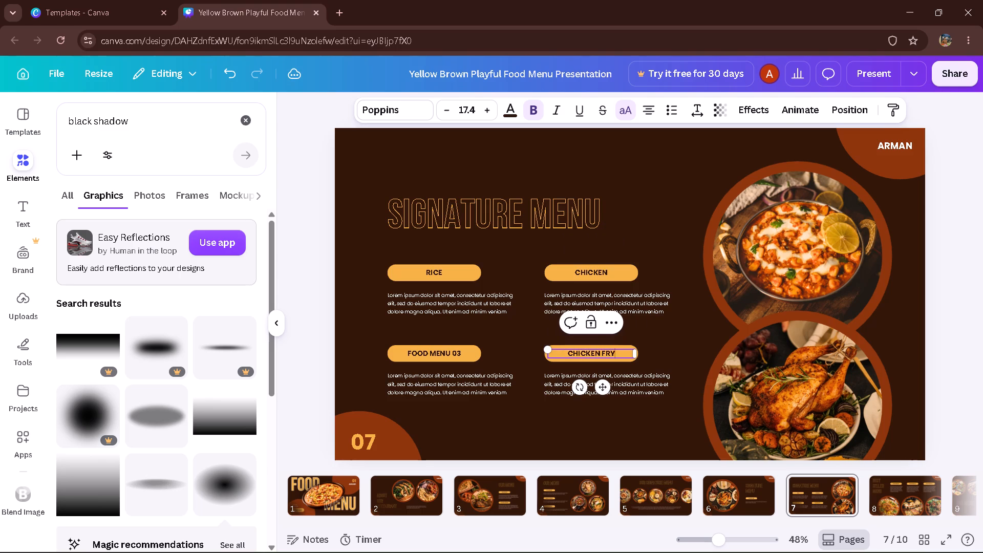
# Replace the "FOOD MENU 03" label on slide 7 with "DAL".
pyautogui.doubleClick(434, 351)
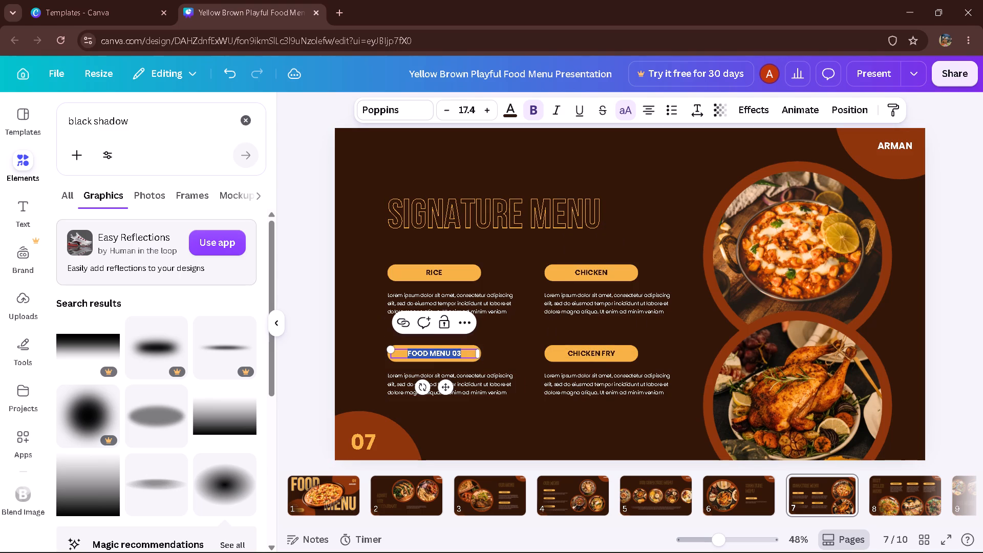
pyautogui.press('BackSpace')
pyautogui.press('d')
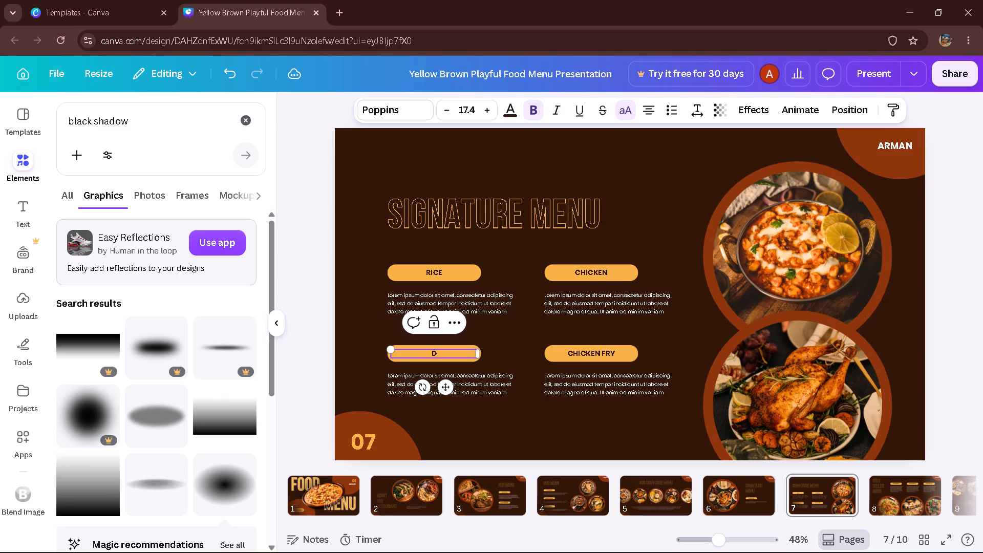
pyautogui.write('al')
pyautogui.press('-')
pyautogui.press('BackSpace')
pyautogui.press('BackSpace')
pyautogui.press('BackSpace')
pyautogui.write('al')
# Replace the "FOOD MENU 01" label on slide 8 with "EGG".
pyautogui.click(824, 499)
pyautogui.click(891, 495)
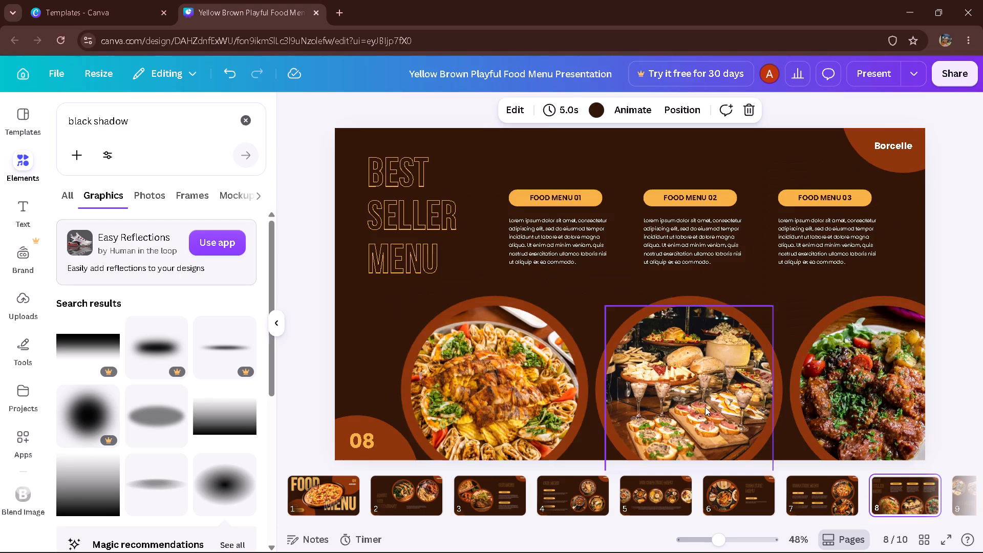
pyautogui.doubleClick(546, 197)
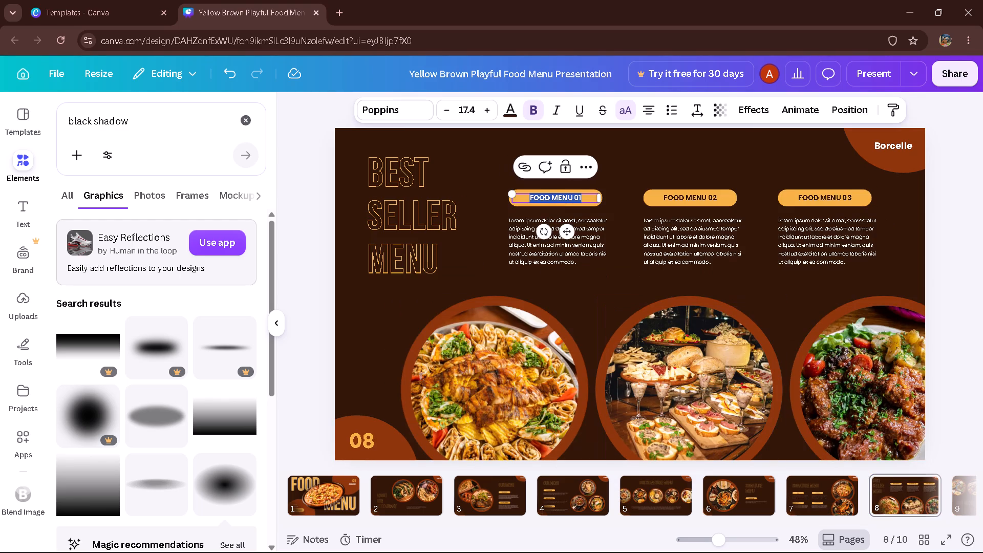
pyautogui.press('BackSpace')
pyautogui.write('egg')
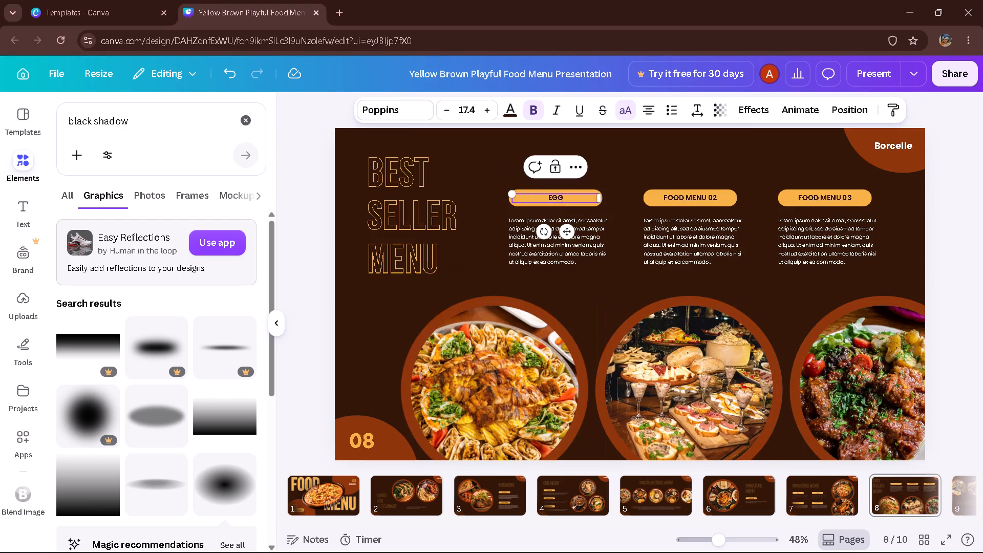
# Replace the "FOOD MENU 02" label on slide 8 with "BEAR".
pyautogui.click(685, 201)
pyautogui.doubleClick(685, 201)
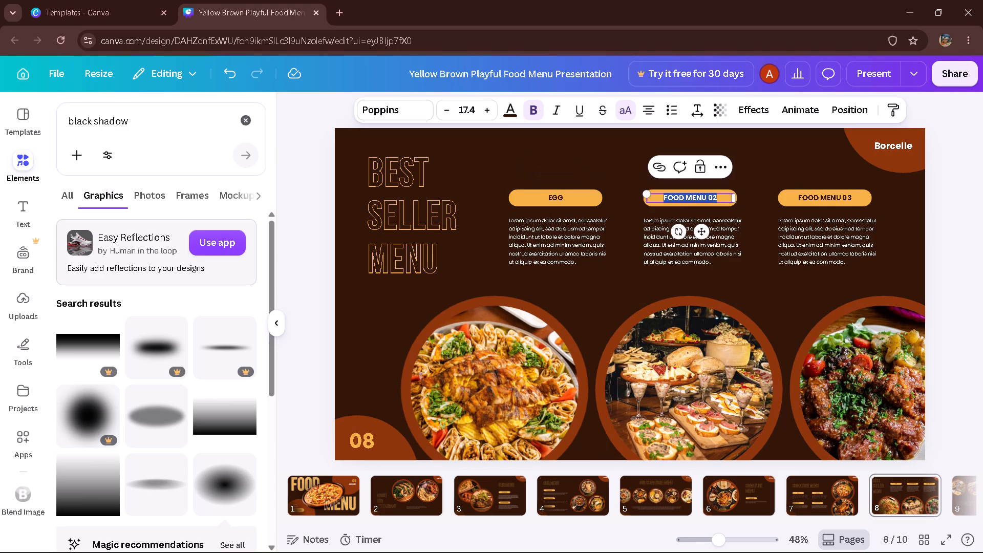
pyautogui.press('BackSpace')
pyautogui.press('BackSpace')
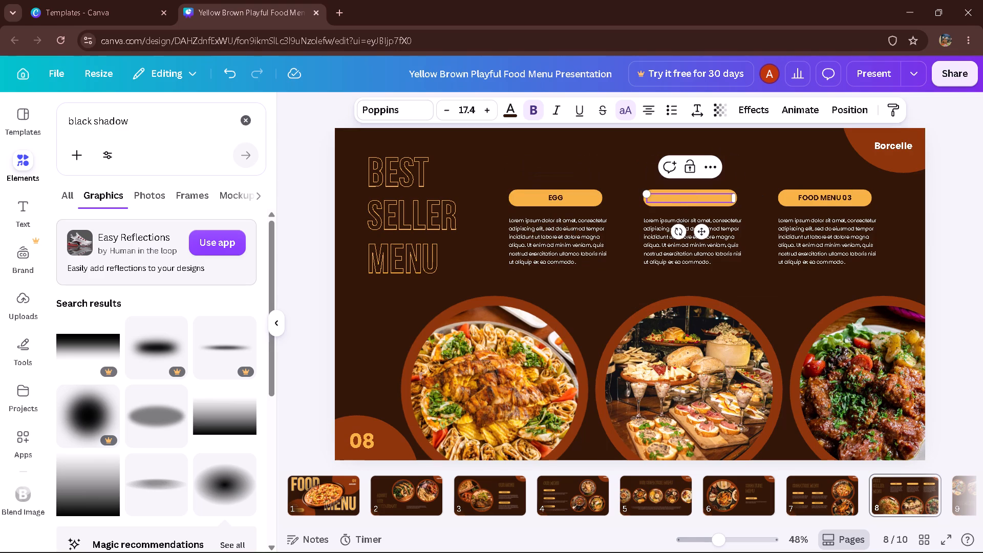
pyautogui.press('BackSpace')
pyautogui.write('bear')
# Replace the "FOOD MENU 03" label on slide 8 with "CHICKEN BHAARA".
pyautogui.tripleClick(790, 194)
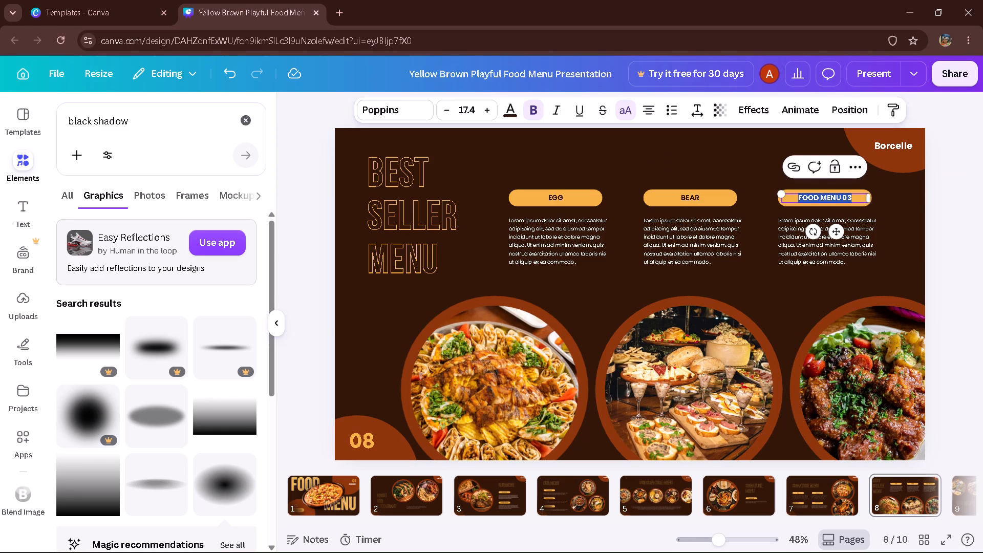
pyautogui.press('BackSpace')
pyautogui.press('BackSpace')
pyautogui.press('BackSpace')
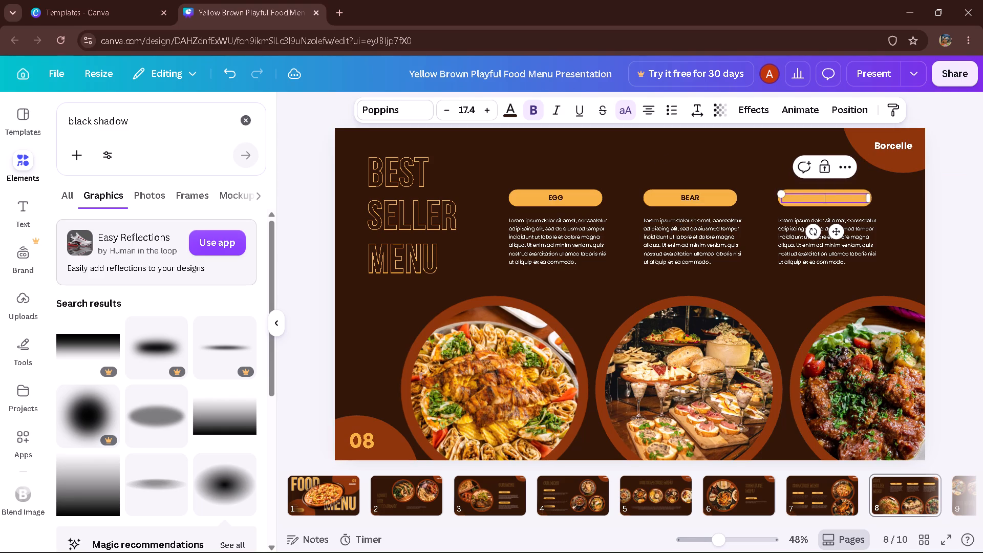
pyautogui.press('BackSpace')
pyautogui.press('BackSpace')
pyautogui.press('BackSpace')
pyautogui.press('BackSpace')
pyautogui.press('BackSpace')
pyautogui.press('BackSpace')
pyautogui.press('BackSpace')
pyautogui.press('BackSpace')
pyautogui.press('BackSpace')
pyautogui.press('BackSpace')
pyautogui.press('f')
pyautogui.press('BackSpace')
pyautogui.press('BackSpace')
pyautogui.press('BackSpace')
pyautogui.press('BackSpace')
pyautogui.press('BackSpace')
pyautogui.press('BackSpace')
pyautogui.press('BackSpace')
pyautogui.press('BackSpace')
pyautogui.press('BackSpace')
pyautogui.press('BackSpace')
pyautogui.press('BackSpace')
pyautogui.press('BackSpace')
pyautogui.press('BackSpace')
pyautogui.write('ch')
pyautogui.press('i')
pyautogui.press('BackSpace')
pyautogui.press('BackSpace')
pyautogui.write('icken bh')
pyautogui.write('aara')
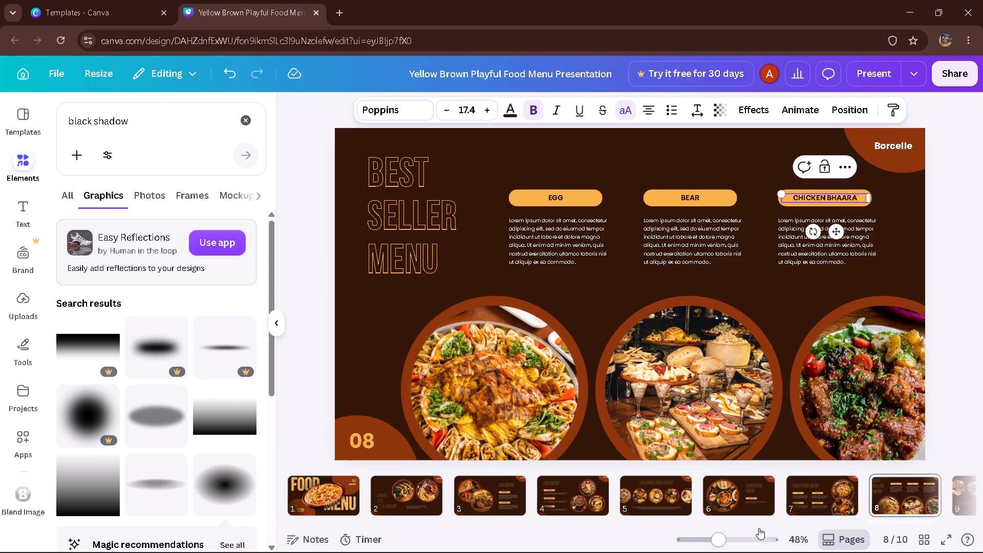
# On slide 9, raise the color temperature of food photos 01, 02 and 03 to give them a warmer tone.
pyautogui.moveTo(763, 522); pyautogui.dragTo(982, 528)
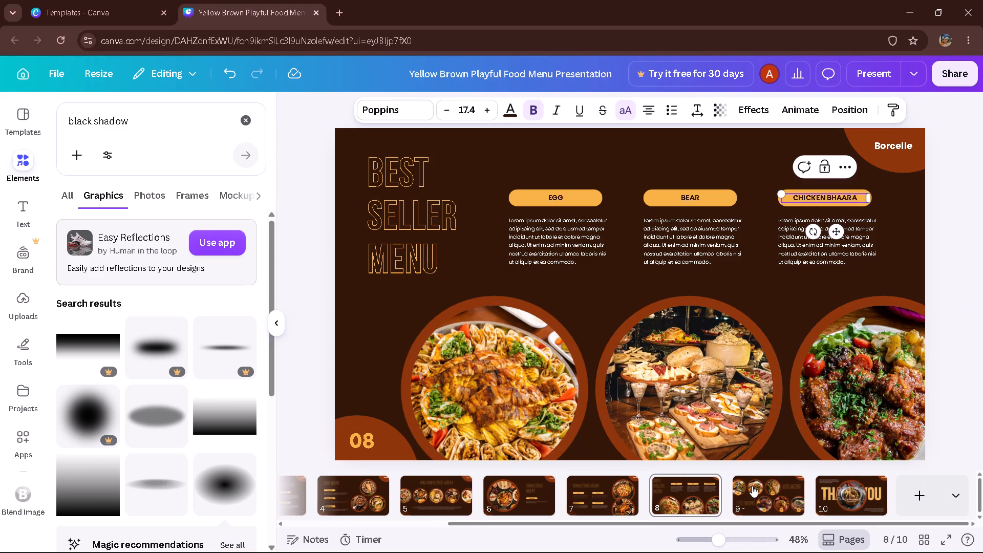
pyautogui.click(752, 486)
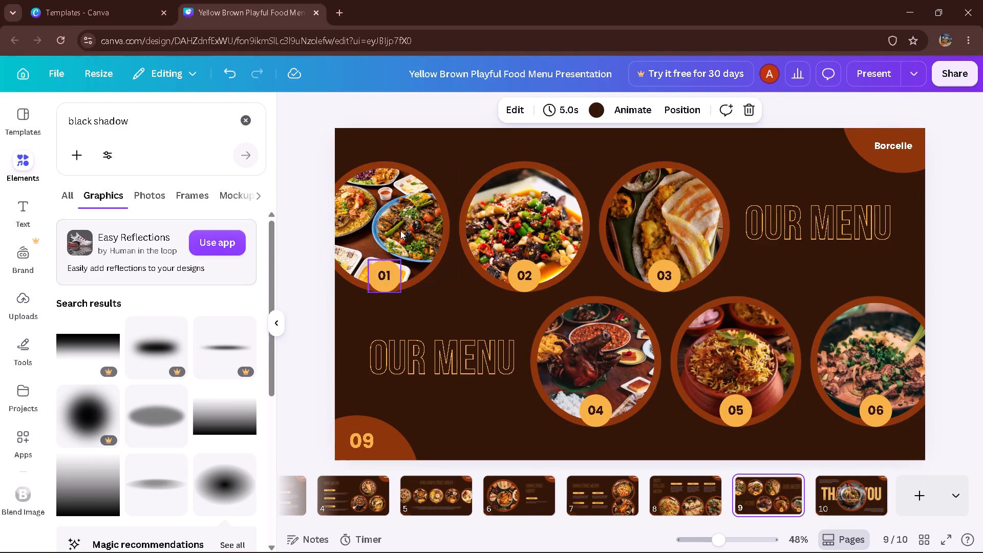
pyautogui.click(400, 230)
pyautogui.click(391, 116)
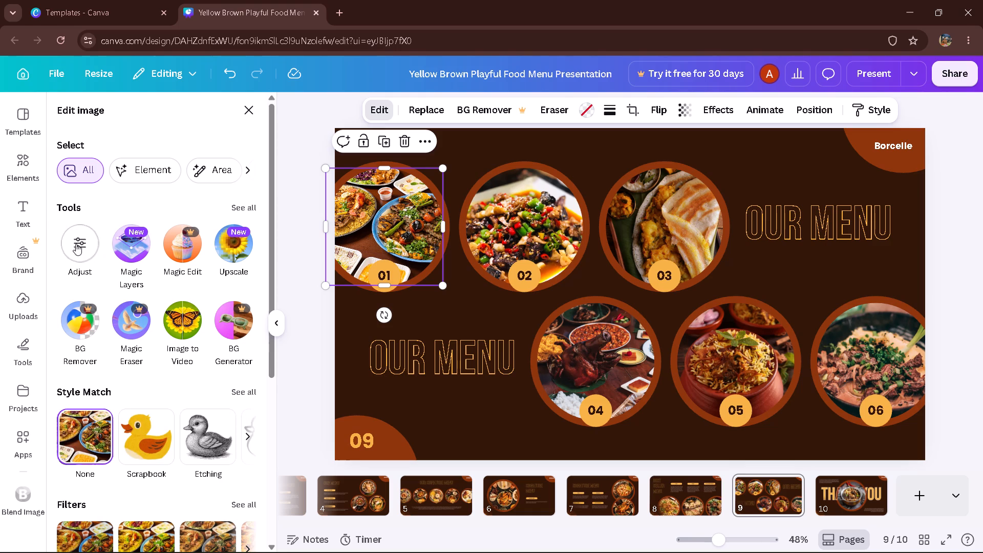
pyautogui.click(75, 243)
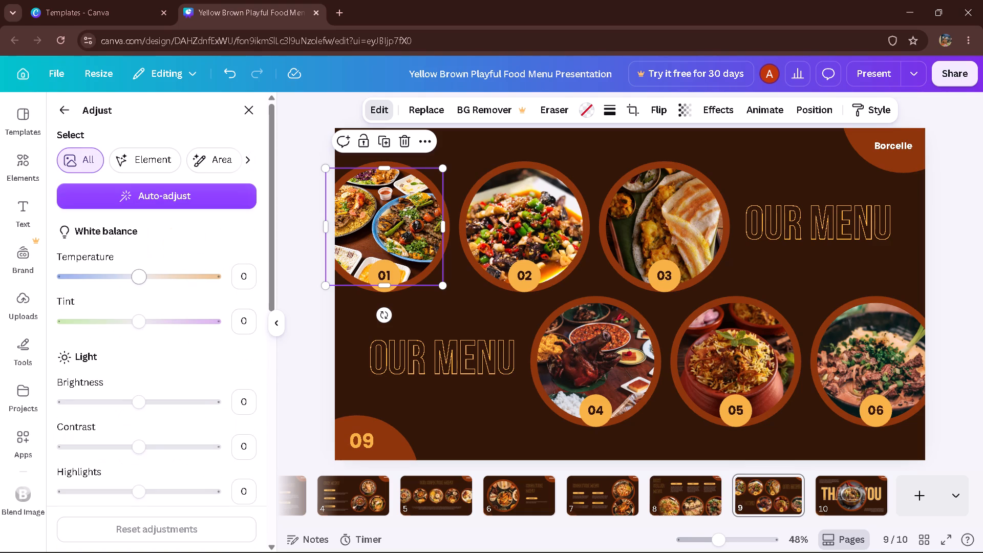
pyautogui.moveTo(141, 284); pyautogui.dragTo(201, 290)
pyautogui.click(483, 219)
pyautogui.moveTo(174, 271); pyautogui.dragTo(178, 271)
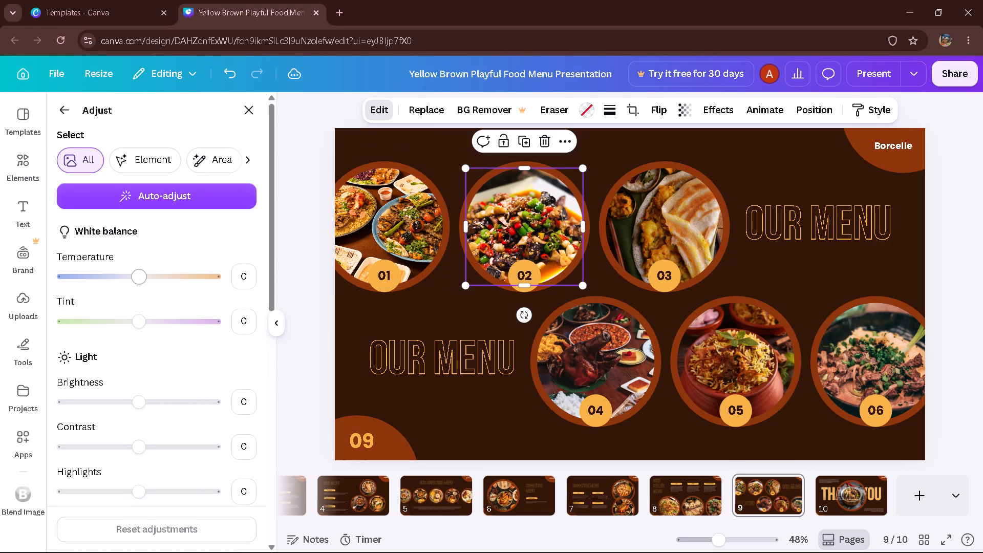
pyautogui.moveTo(178, 271); pyautogui.dragTo(194, 271)
pyautogui.click(629, 224)
pyautogui.moveTo(163, 284); pyautogui.dragTo(169, 280)
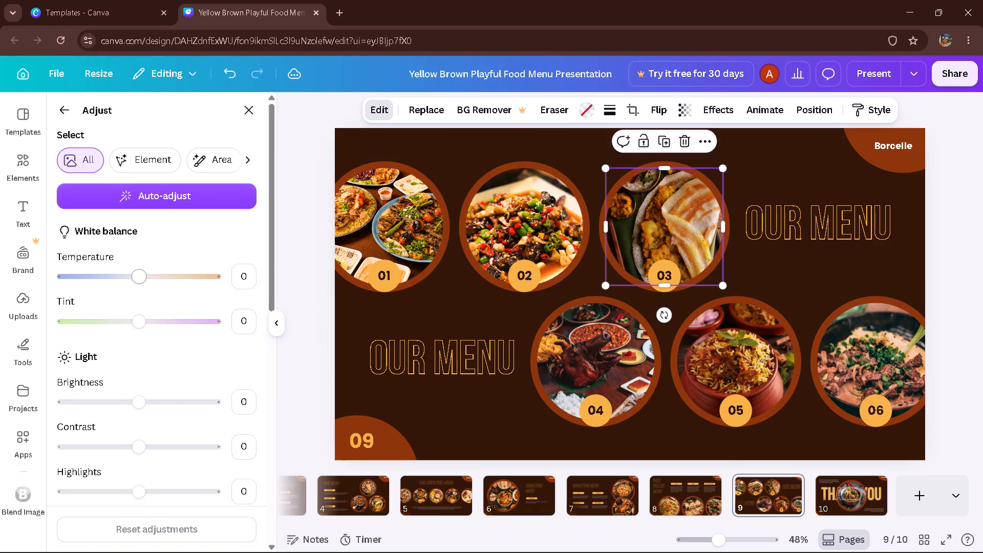
pyautogui.moveTo(169, 280); pyautogui.dragTo(196, 273)
# Warm the color temperature of food photos 04, 05 and 06 on slide 9, using 86 for photo 05 and 66 for photo 06.
pyautogui.click(584, 369)
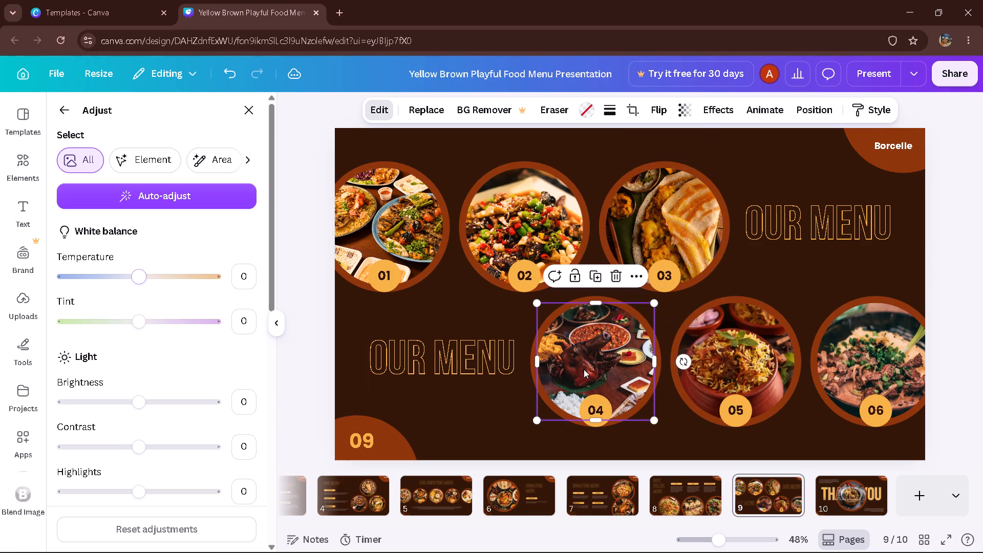
pyautogui.moveTo(149, 280); pyautogui.dragTo(201, 277)
pyautogui.click(692, 345)
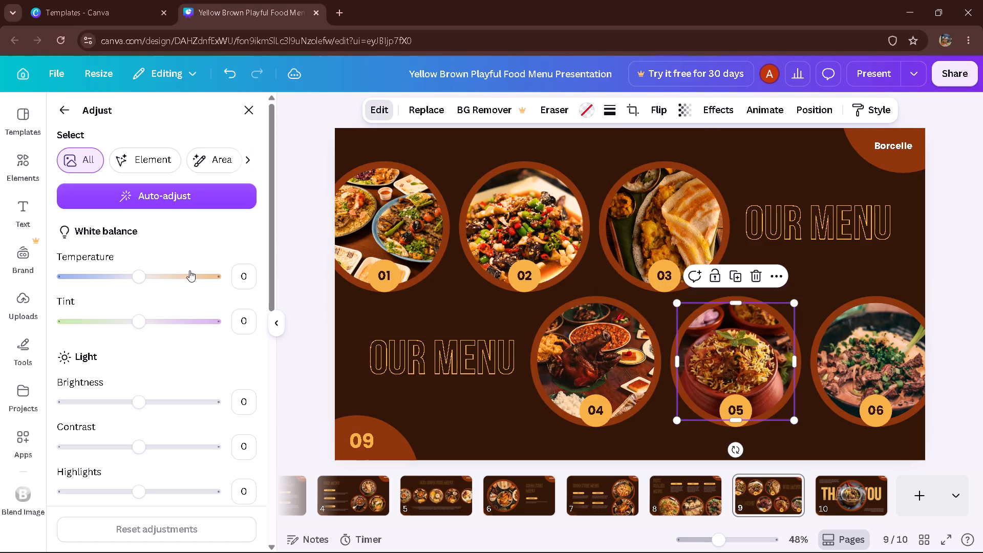
pyautogui.moveTo(194, 270); pyautogui.dragTo(205, 270)
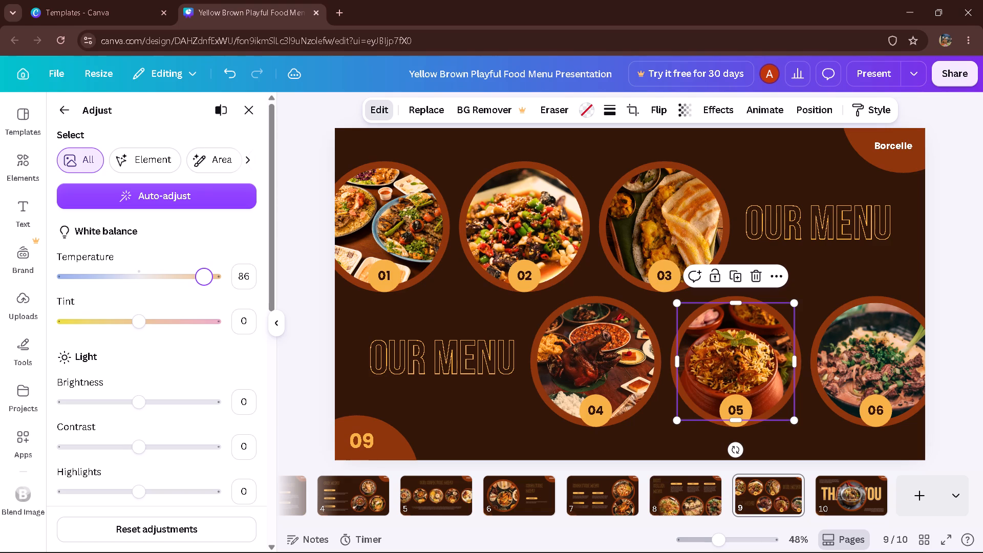
pyautogui.click(887, 365)
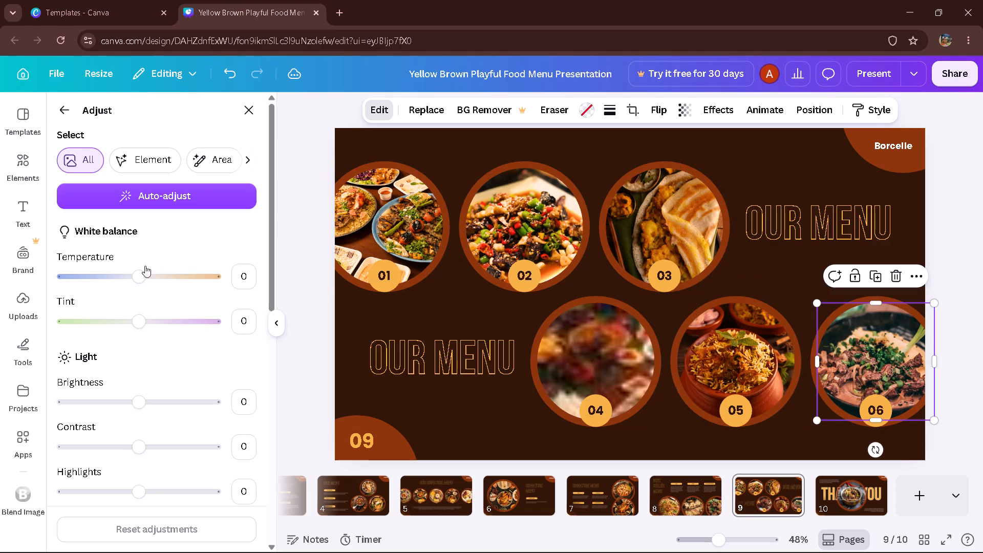
pyautogui.moveTo(172, 279); pyautogui.dragTo(189, 278)
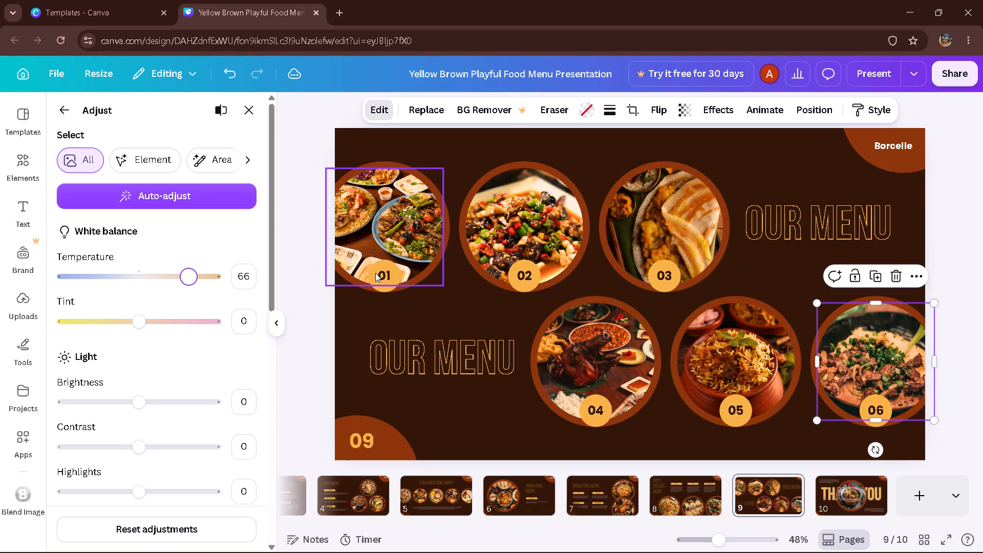
# Replace the "Borcelle" brand name on slide 10 with "ARMAN".
pyautogui.click(858, 487)
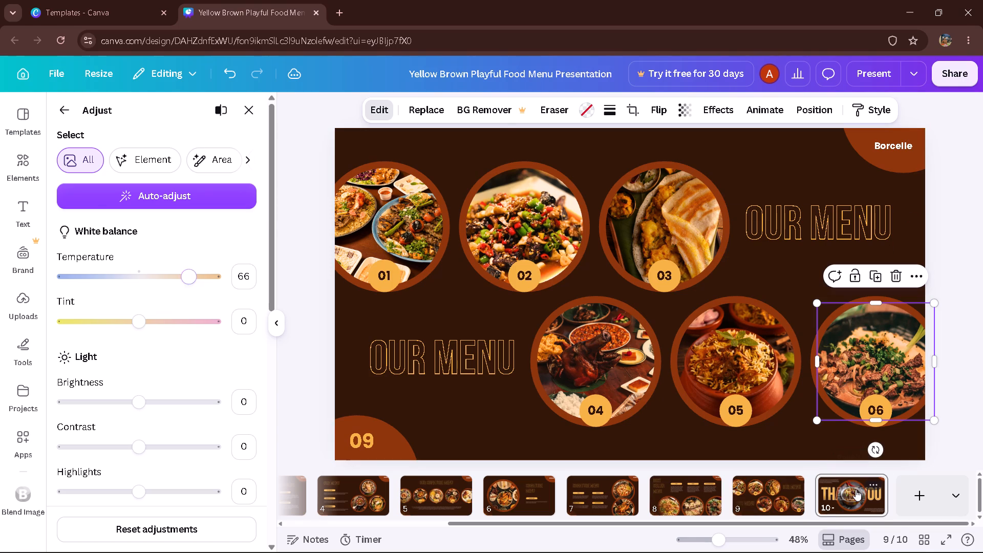
pyautogui.doubleClick(905, 145)
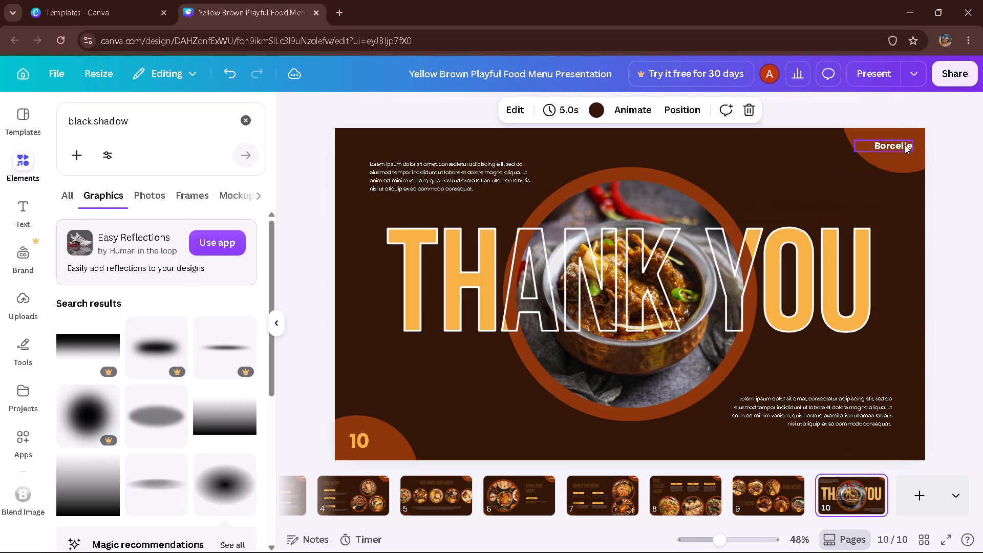
pyautogui.press('BackSpace')
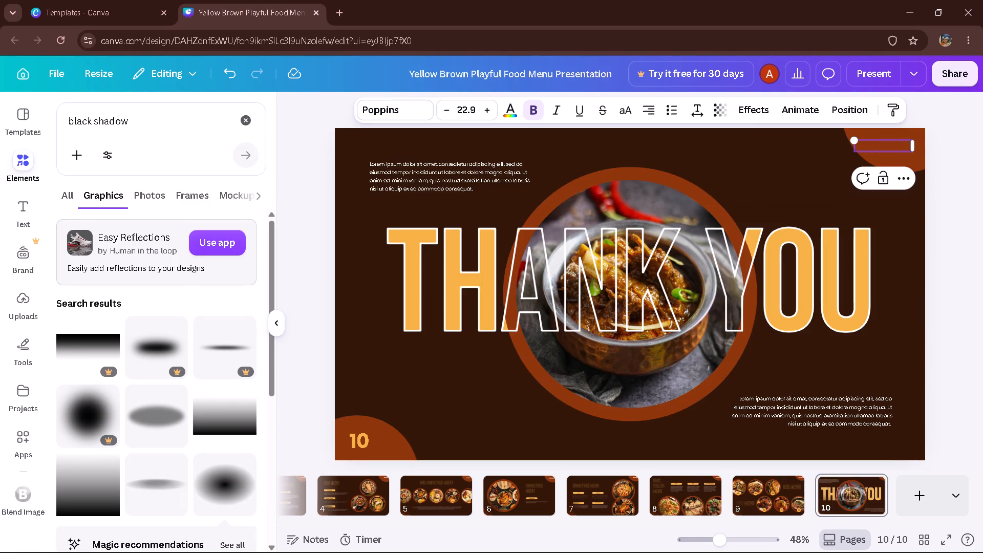
pyautogui.press('a')
pyautogui.write('RMAN')
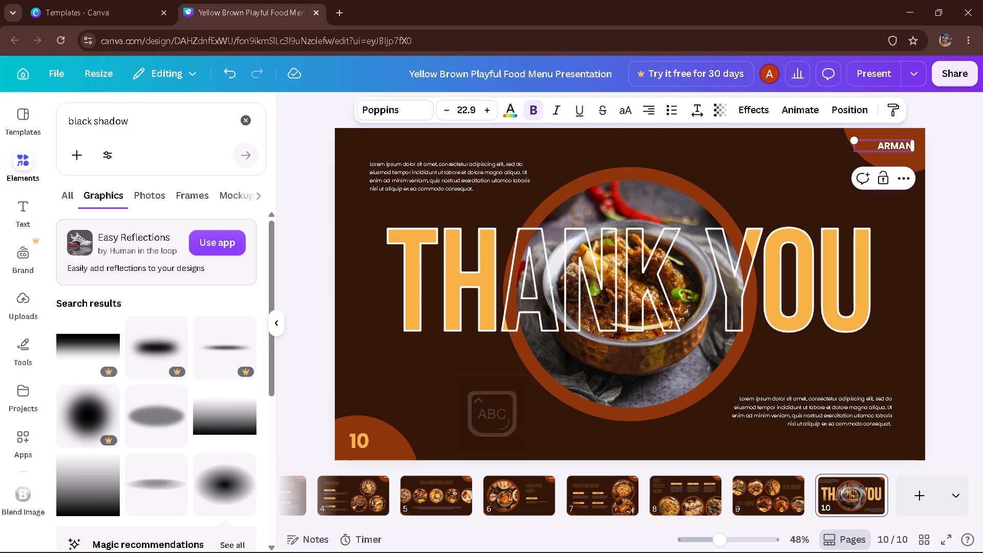
# Replace the "Borcelle" brand name on slide 9 with "ARMAN".
pyautogui.click(773, 490)
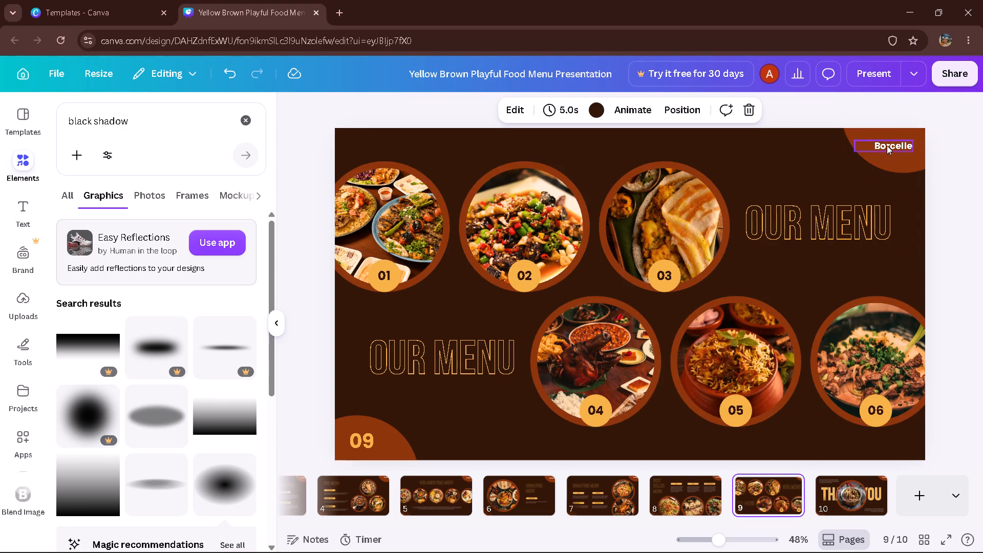
pyautogui.doubleClick(888, 143)
pyautogui.press('BackSpace')
pyautogui.write('ARMAN')
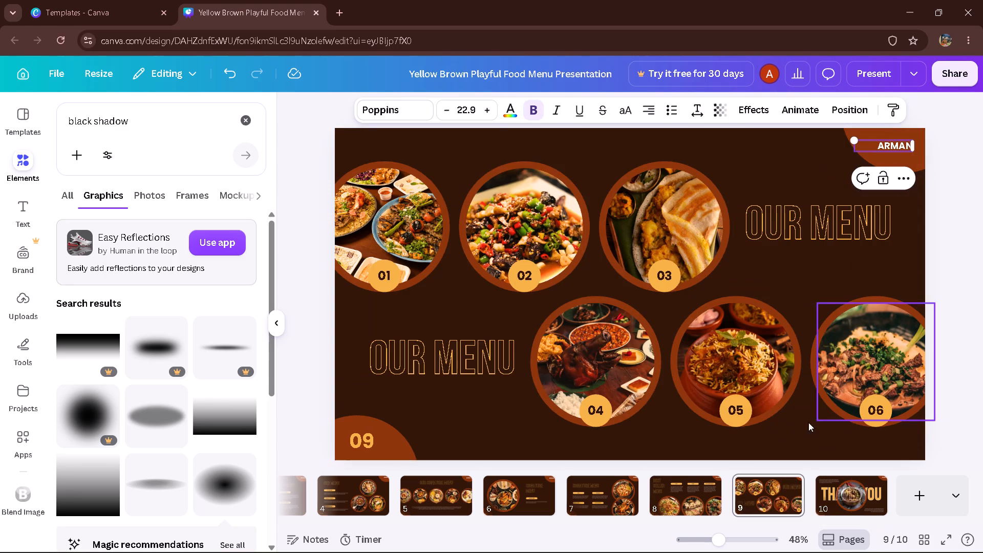
# Replace the "Borcelle" brand name on slide 8 with "ARMAN".
pyautogui.click(703, 483)
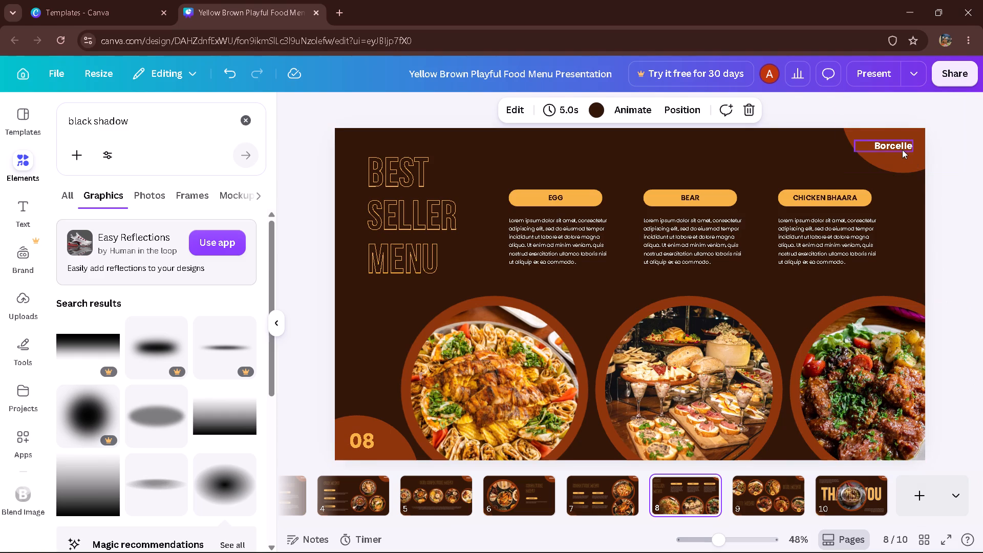
pyautogui.doubleClick(902, 150)
pyautogui.press('BackSpace')
pyautogui.write('ARMAN')
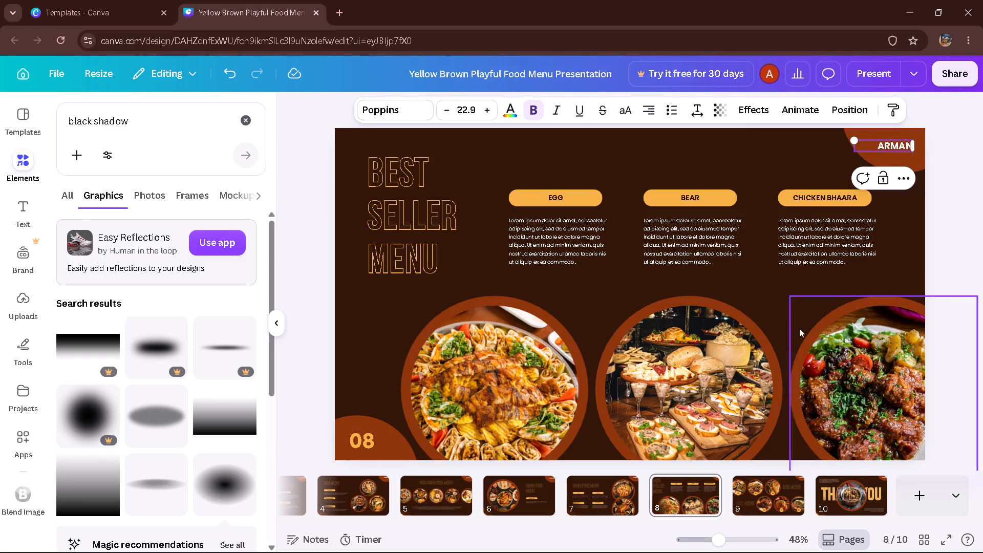
# Shift the brown corner circle behind the number 06 on slide 6 slightly down and toward the right.
pyautogui.click(605, 490)
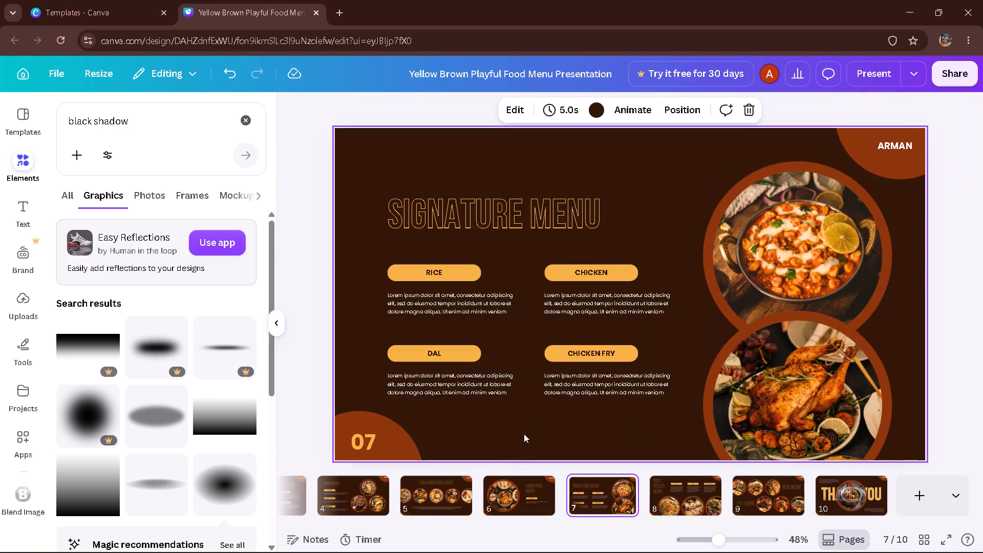
pyautogui.click(539, 492)
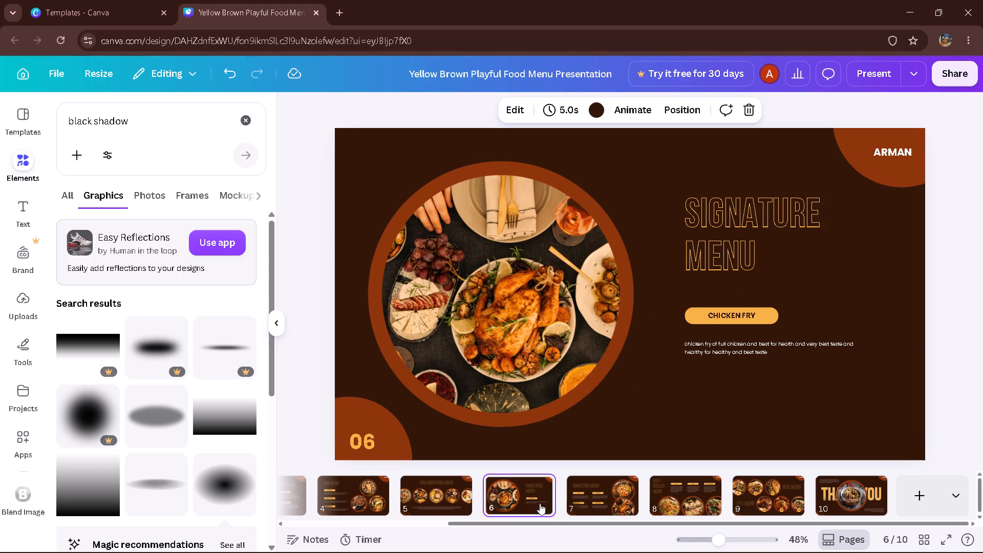
pyautogui.click(620, 490)
pyautogui.click(537, 499)
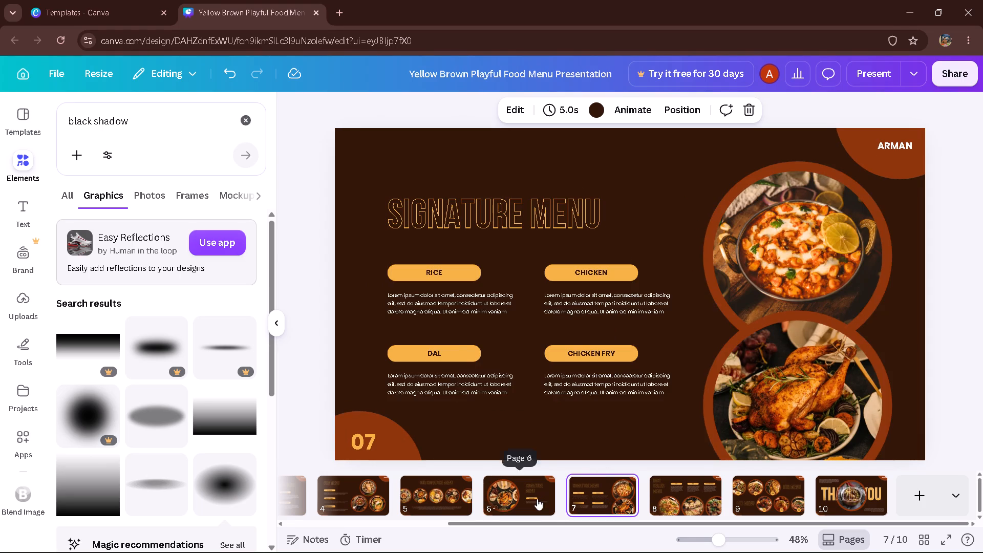
pyautogui.click(392, 418)
pyautogui.click(396, 445)
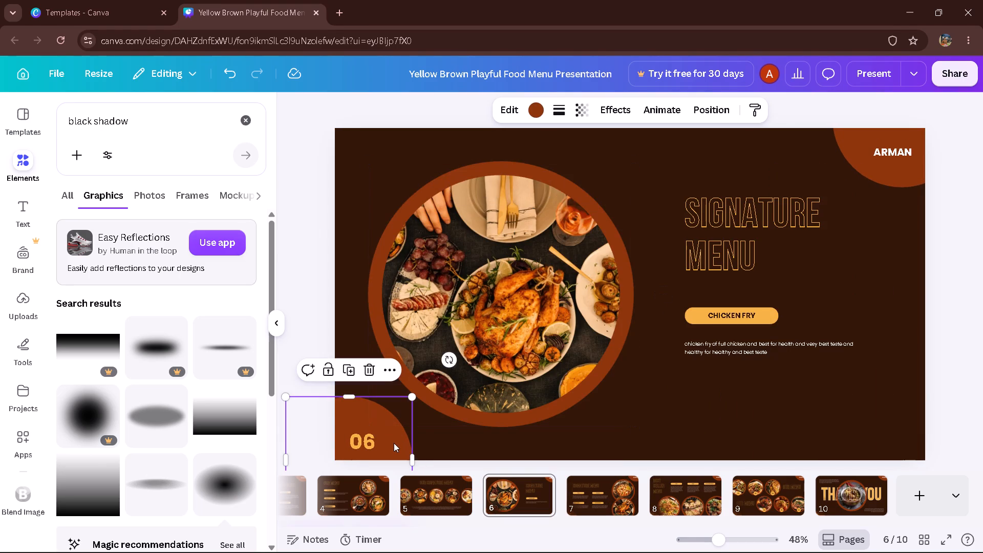
pyautogui.moveTo(394, 441); pyautogui.dragTo(398, 452)
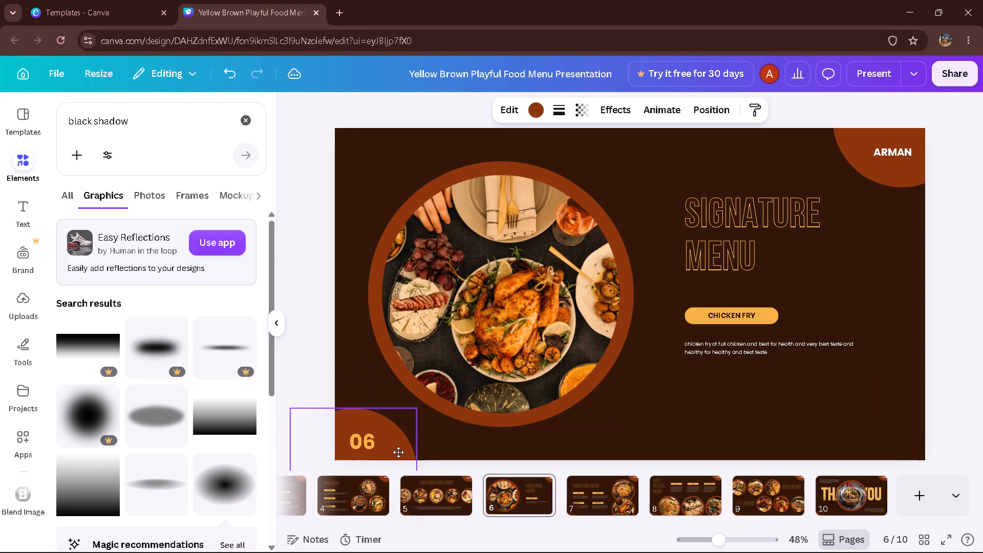
pyautogui.moveTo(398, 452); pyautogui.dragTo(402, 454)
pyautogui.click(367, 441)
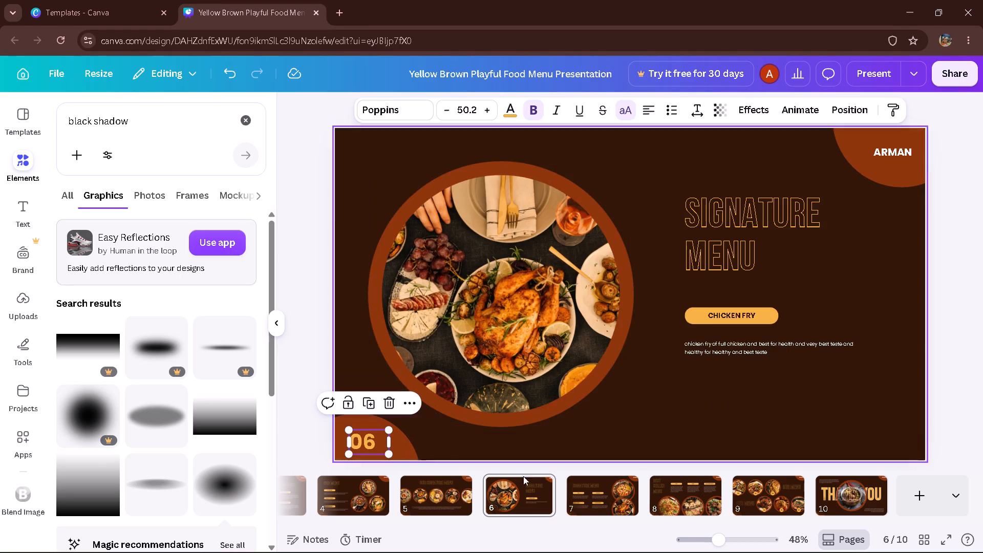
# Nudge the brown corner circle behind the number 07 on slide 7 slightly up and to the left.
pyautogui.click(595, 497)
pyautogui.click(398, 443)
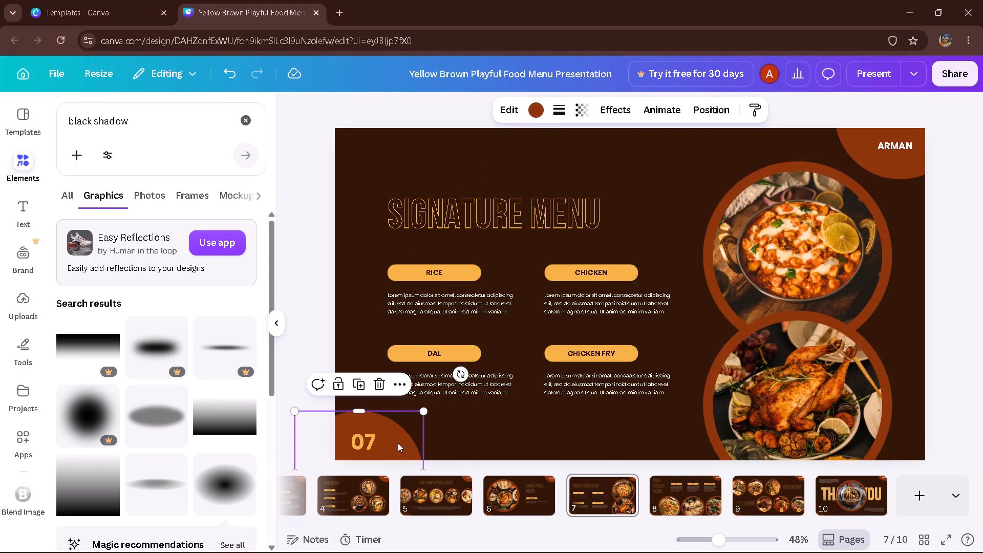
pyautogui.moveTo(400, 443); pyautogui.dragTo(398, 441)
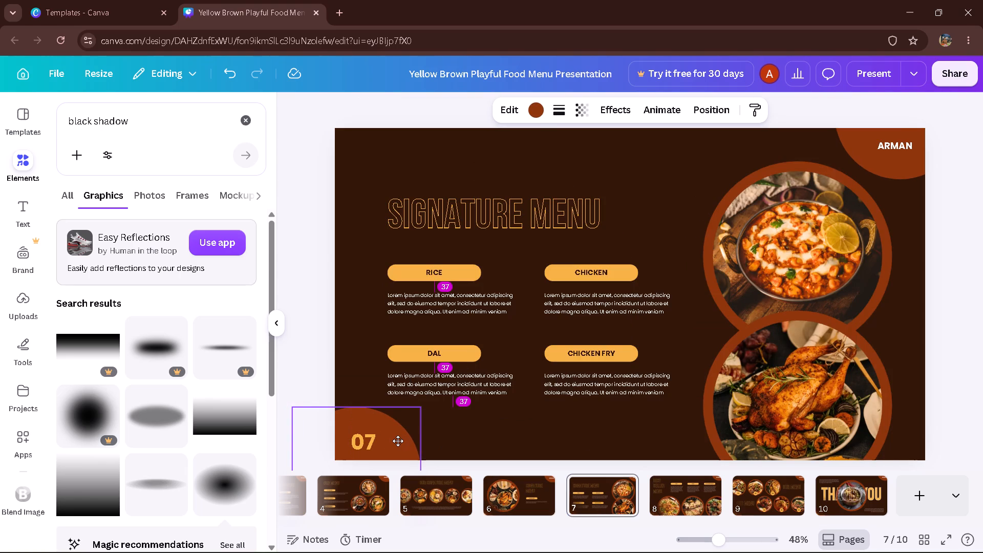
pyautogui.moveTo(398, 441); pyautogui.dragTo(392, 441)
# Move the brown corner circle behind the number 08 on slide 8 slightly upward.
pyautogui.click(669, 483)
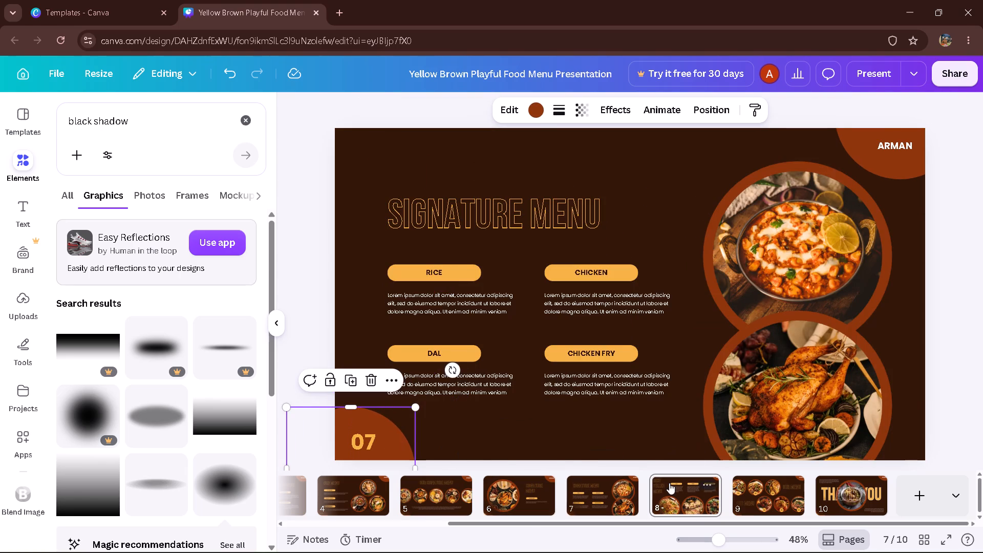
pyautogui.click(385, 445)
pyautogui.click(398, 445)
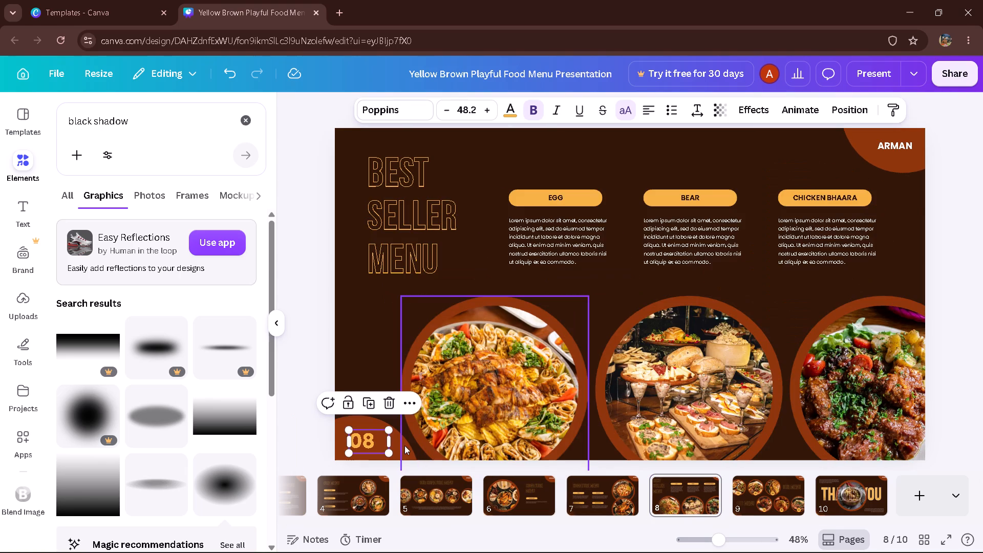
pyautogui.click(333, 423)
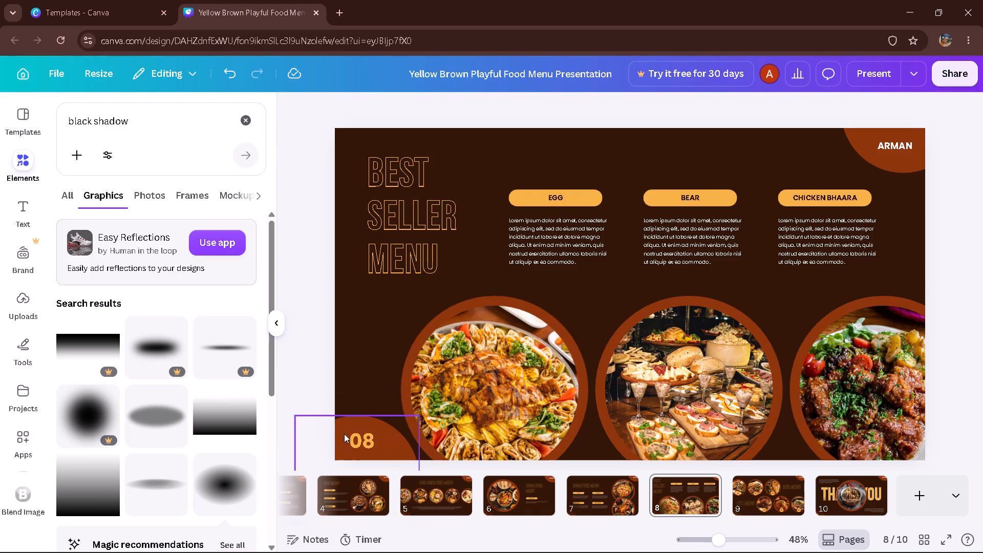
pyautogui.click(344, 434)
pyautogui.moveTo(340, 438); pyautogui.dragTo(340, 432)
# Nudge the brown corner circle on slide 9 slightly upward, and shift the number 09 slightly up to match.
pyautogui.click(767, 506)
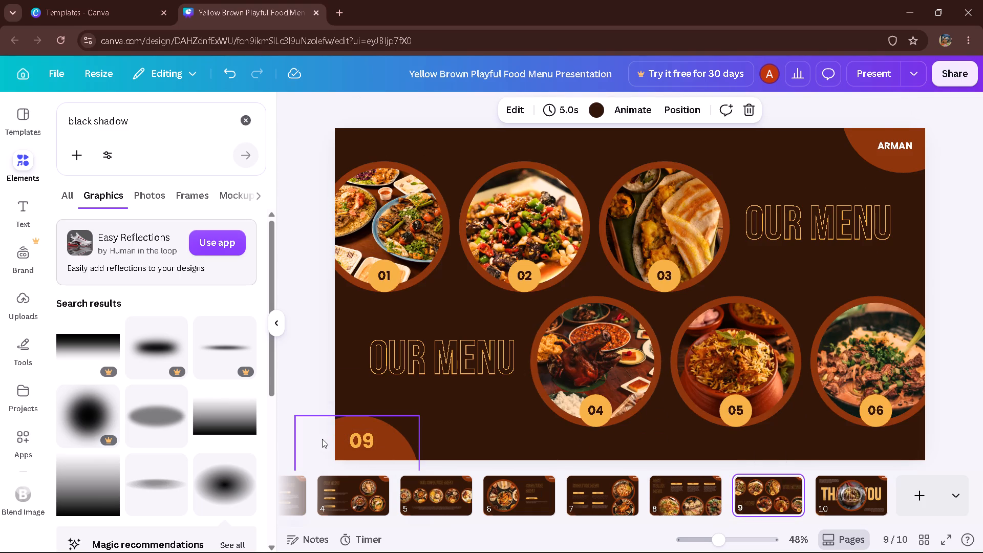
pyautogui.click(335, 430)
pyautogui.moveTo(335, 430); pyautogui.dragTo(333, 428)
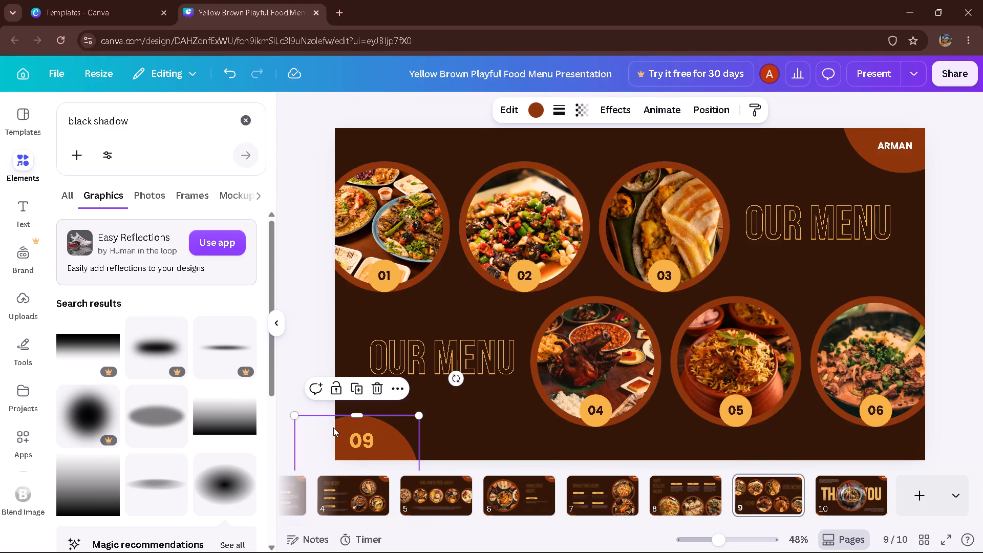
pyautogui.moveTo(333, 428); pyautogui.dragTo(335, 418)
pyautogui.click(362, 445)
pyautogui.moveTo(362, 445); pyautogui.dragTo(360, 440)
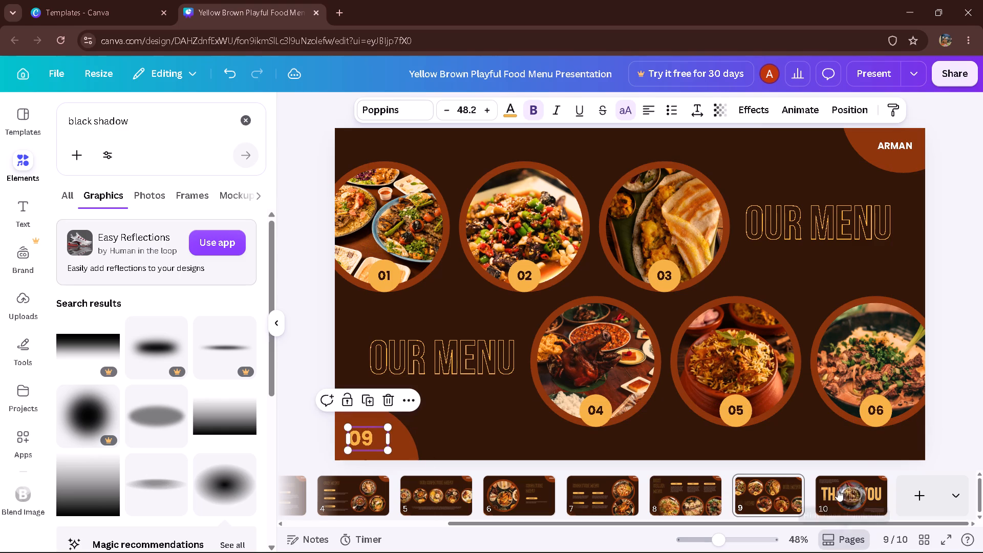
# Shift the brown corner circle behind the number 10 on slide 10 slightly up and to the left.
pyautogui.click(838, 486)
pyautogui.click(402, 445)
pyautogui.moveTo(404, 443); pyautogui.dragTo(400, 434)
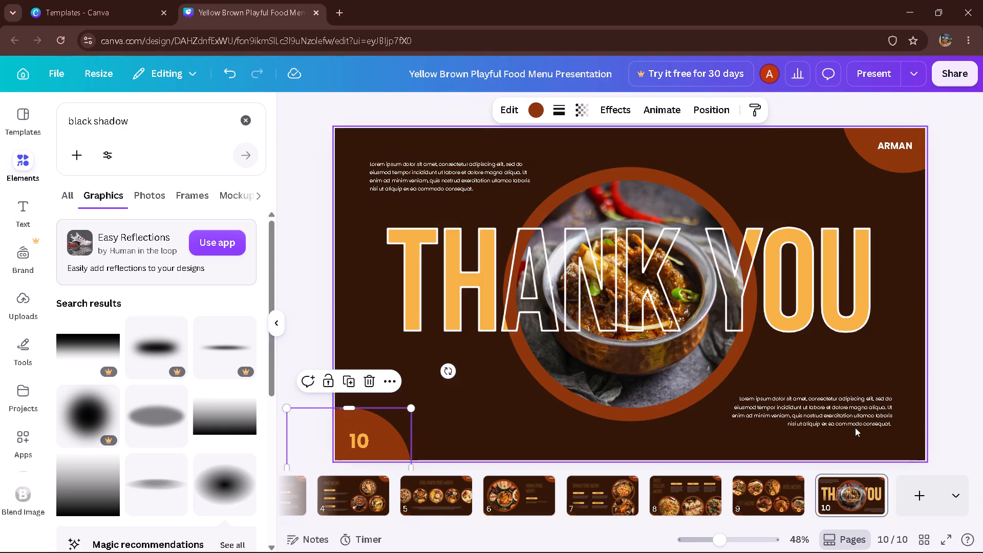
pyautogui.doubleClick(982, 297)
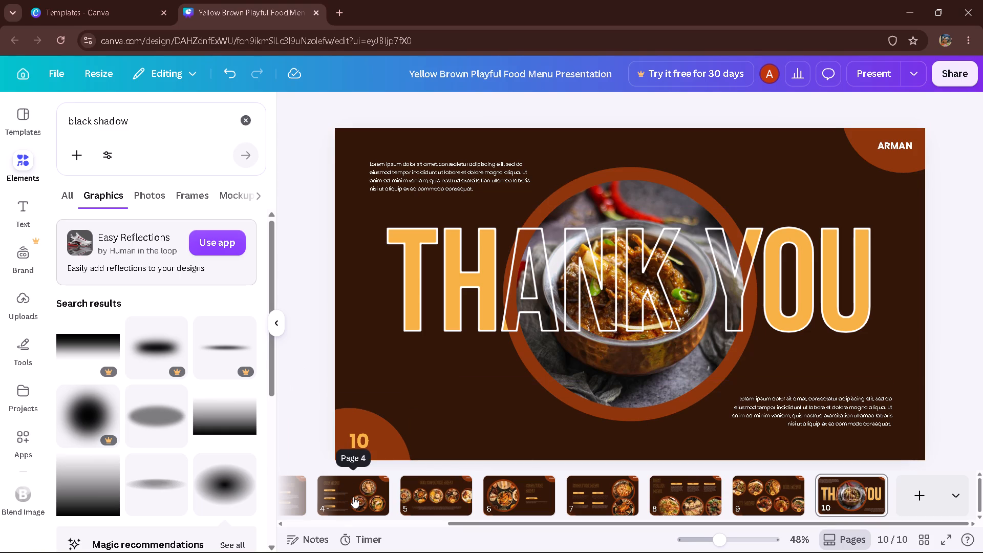
# Replace the lower-left food photo on slide 4 with a burger graphic found by searching the elements for "BURGER".
pyautogui.click(353, 497)
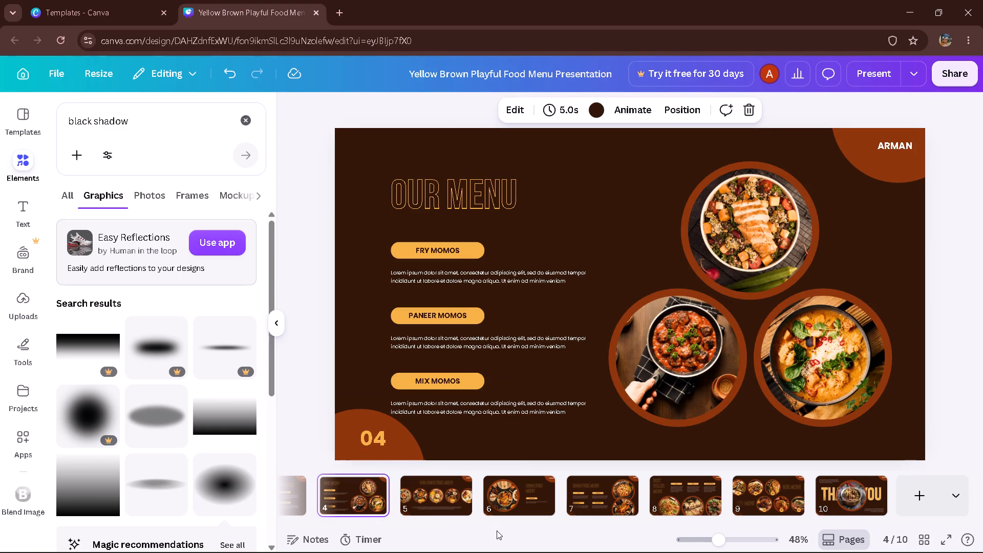
pyautogui.moveTo(499, 524); pyautogui.dragTo(367, 546)
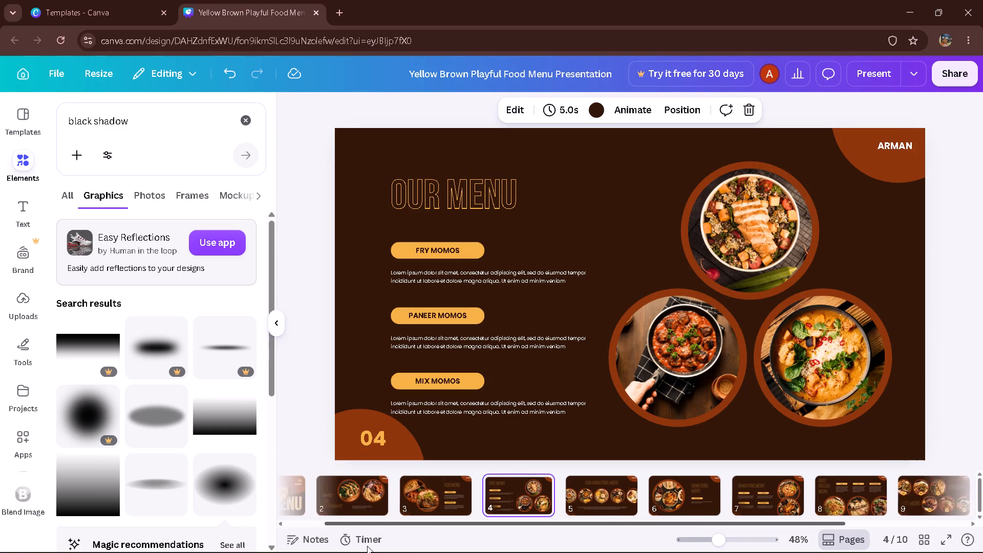
pyautogui.moveTo(367, 546); pyautogui.dragTo(277, 544)
pyautogui.click(669, 353)
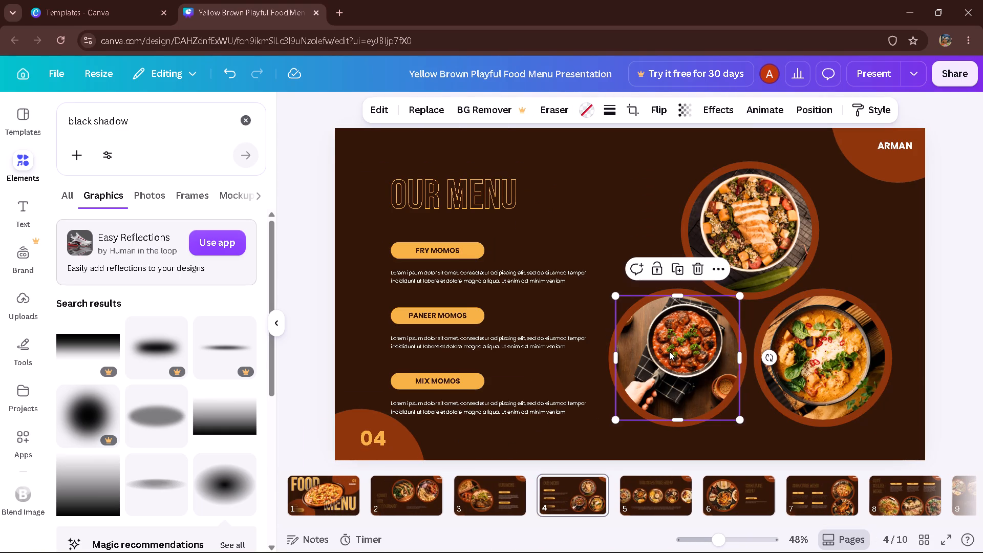
pyautogui.press('Delete')
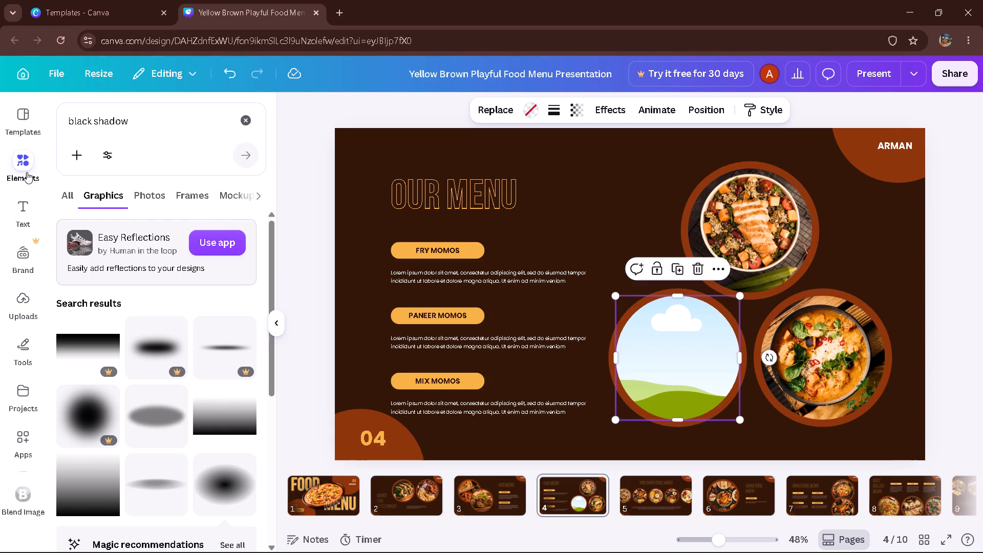
pyautogui.click(241, 116)
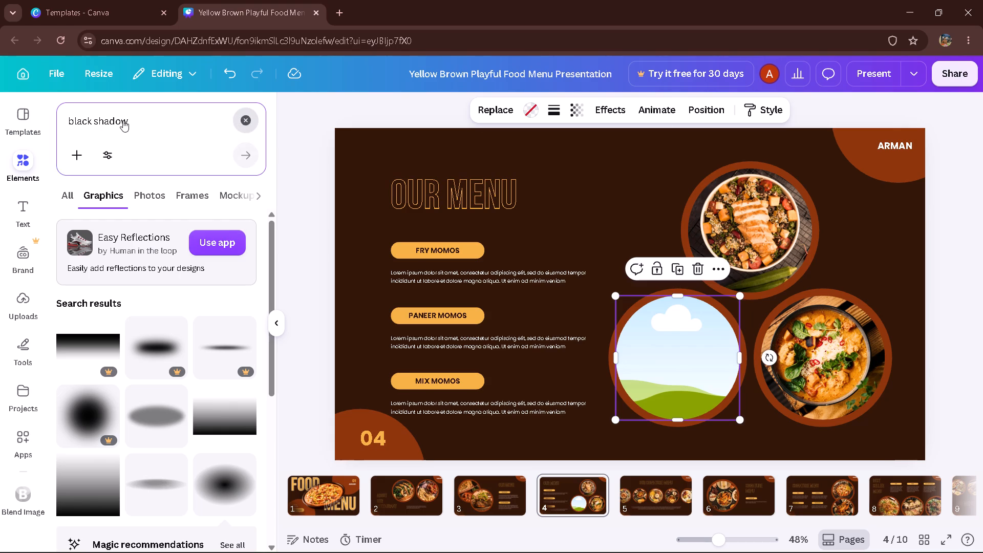
pyautogui.click(123, 120)
pyautogui.write('BURGER')
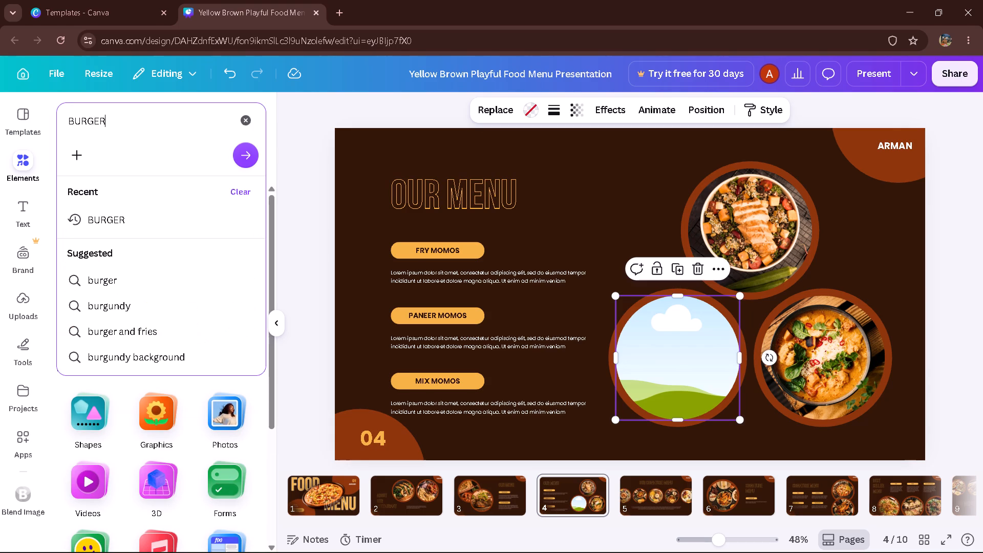
pyautogui.click(201, 210)
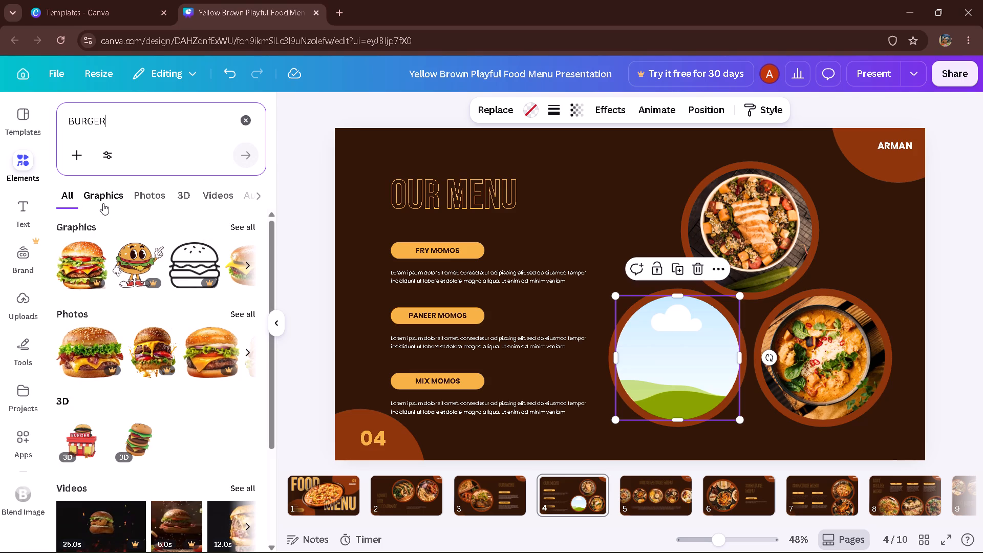
pyautogui.click(239, 232)
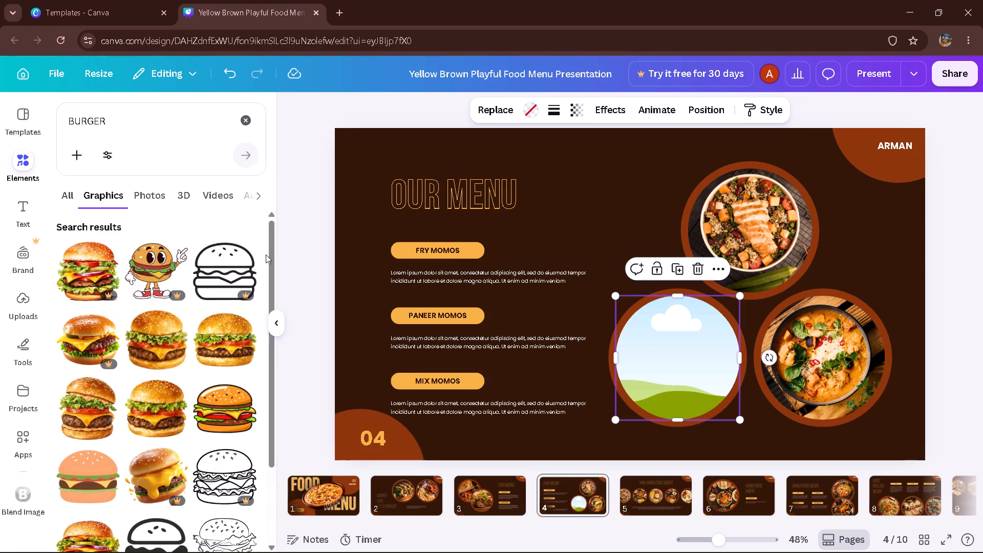
pyautogui.moveTo(175, 344); pyautogui.dragTo(546, 343)
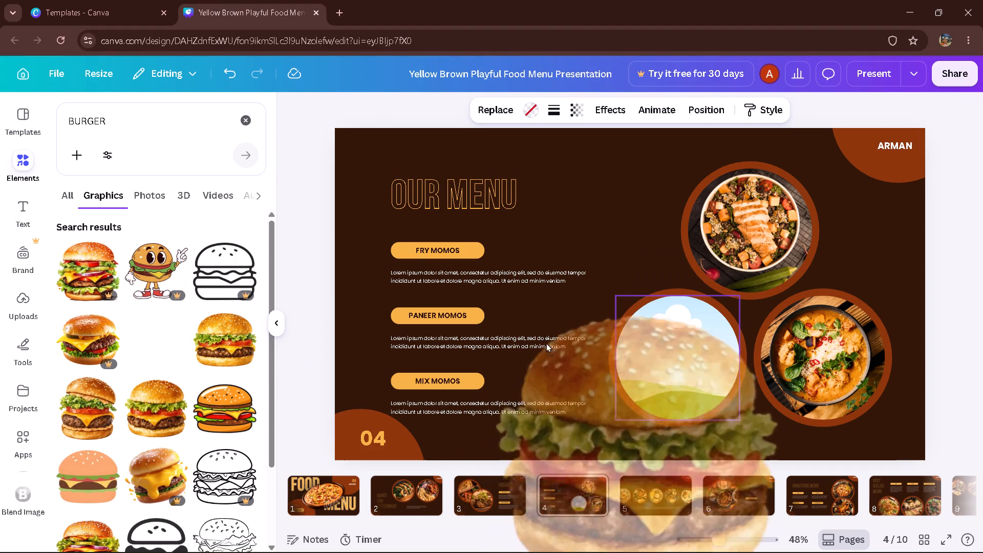
pyautogui.moveTo(546, 343); pyautogui.dragTo(557, 309)
pyautogui.moveTo(619, 375); pyautogui.dragTo(669, 365)
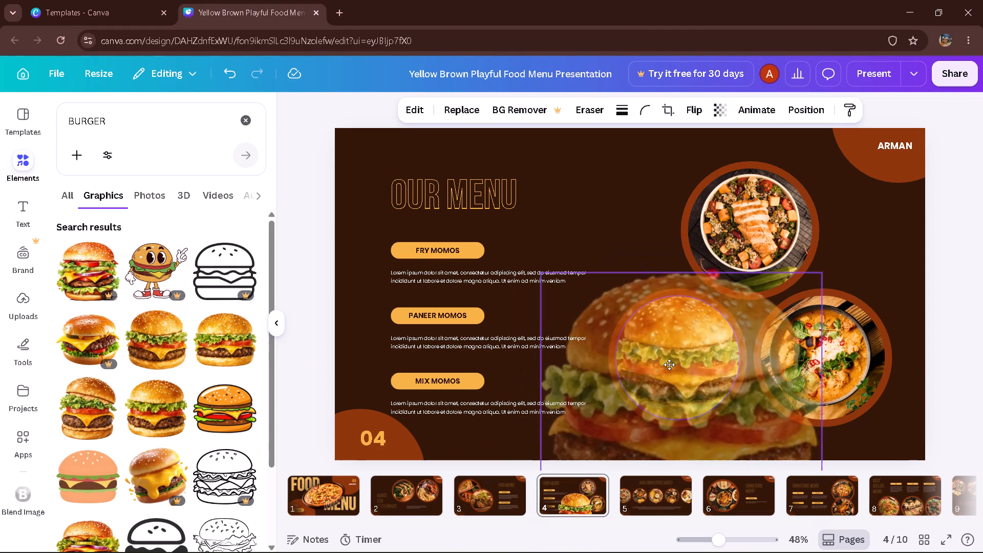
pyautogui.moveTo(669, 365); pyautogui.dragTo(669, 363)
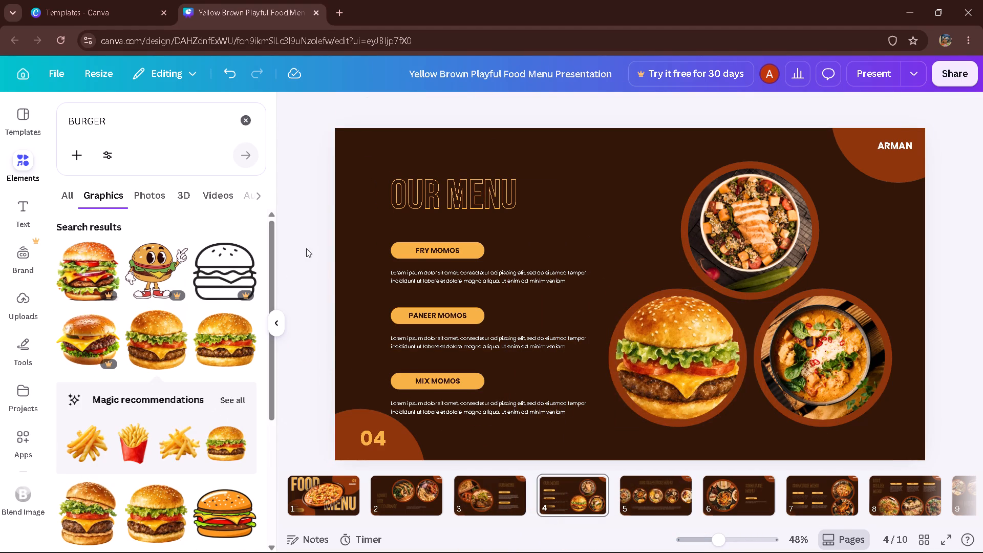
# Replace the top food photo on slide 4 with a mushroom pizza graphic found by searching the elements for "PIZZA".
pyautogui.click(252, 114)
pyautogui.click(195, 124)
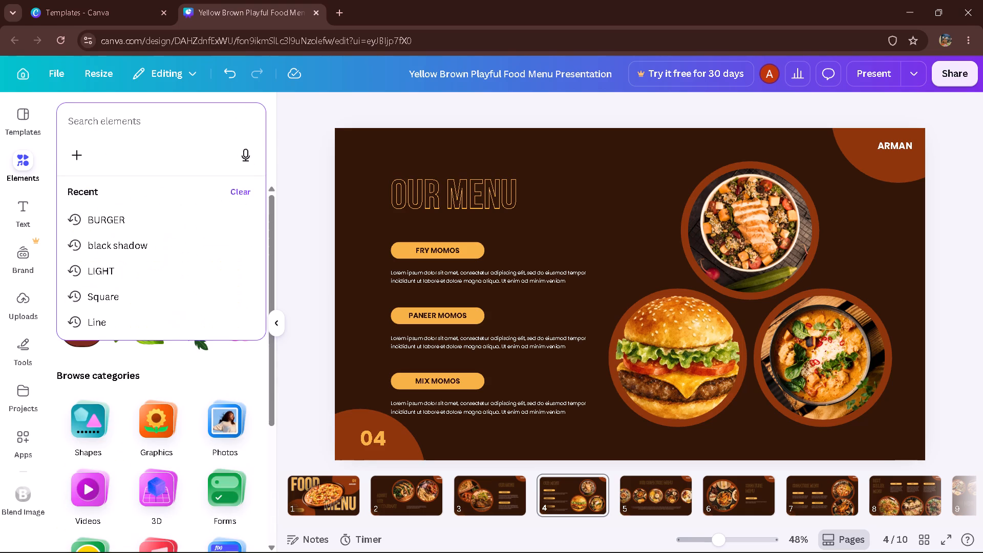
pyautogui.write('PIZZ')
pyautogui.press('a')
pyautogui.press('Return')
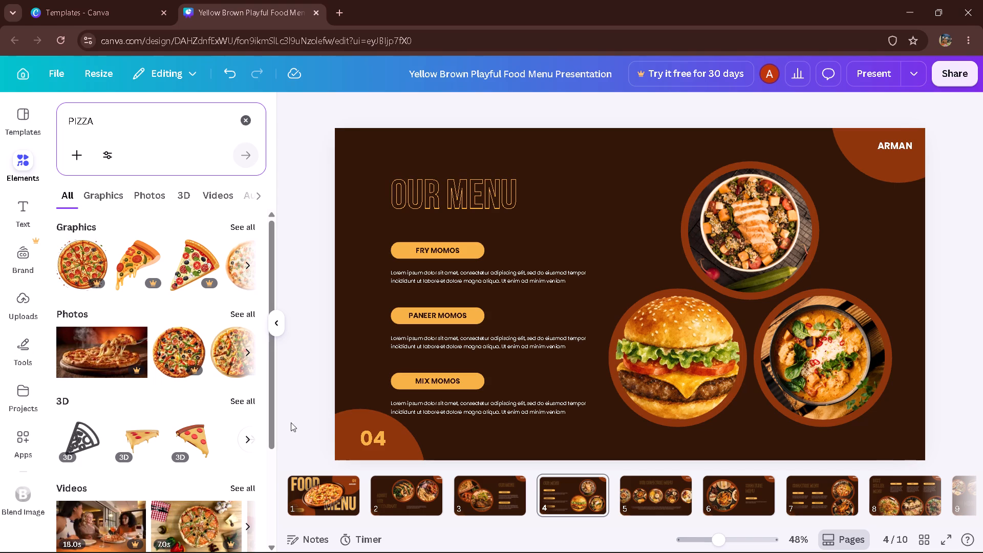
pyautogui.click(240, 225)
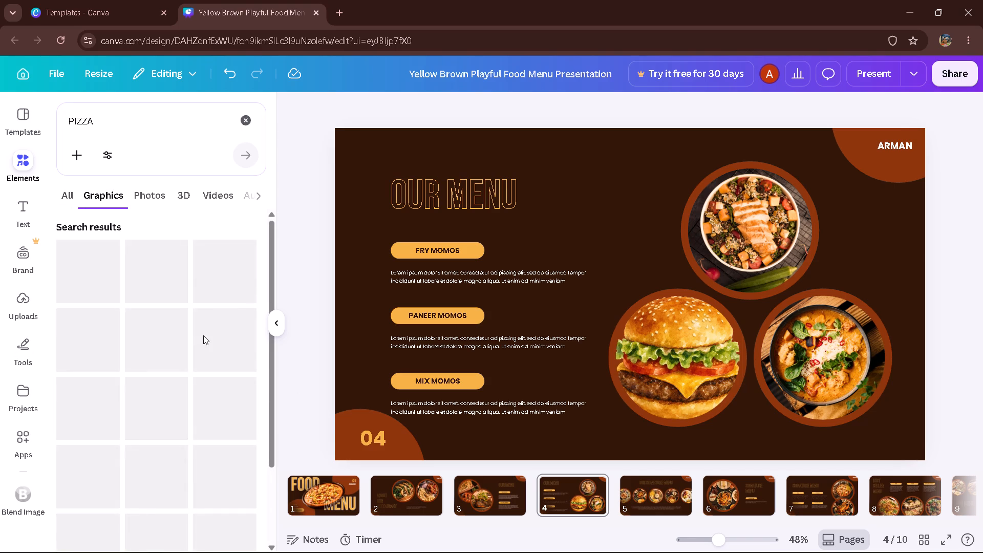
pyautogui.moveTo(163, 340); pyautogui.dragTo(542, 345)
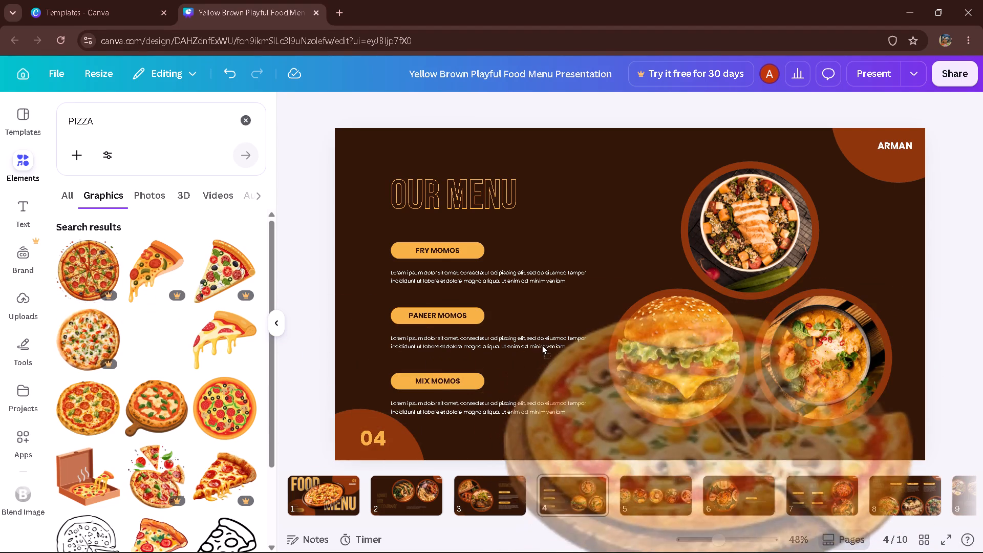
pyautogui.moveTo(542, 345); pyautogui.dragTo(140, 317)
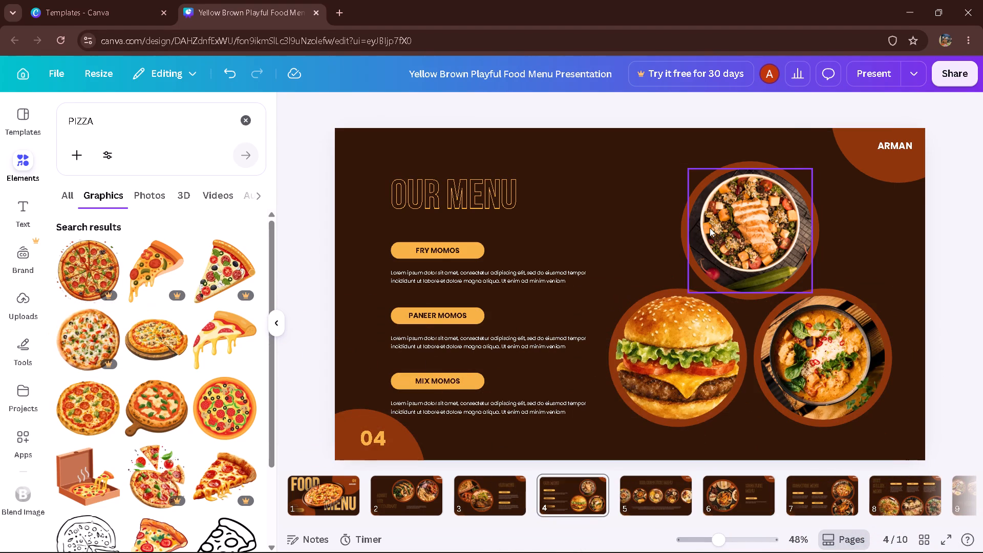
pyautogui.click(710, 228)
pyautogui.press('Delete')
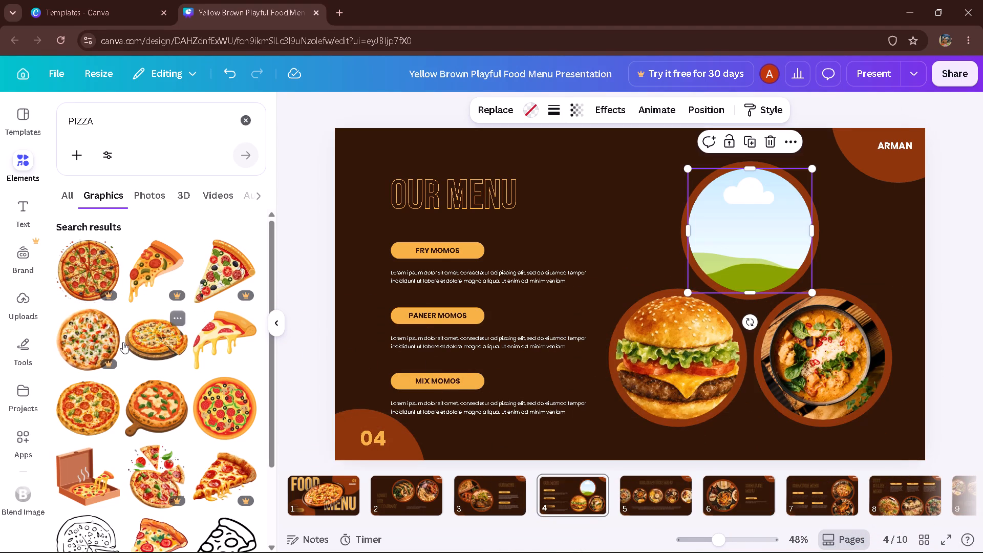
pyautogui.moveTo(140, 333); pyautogui.dragTo(665, 208)
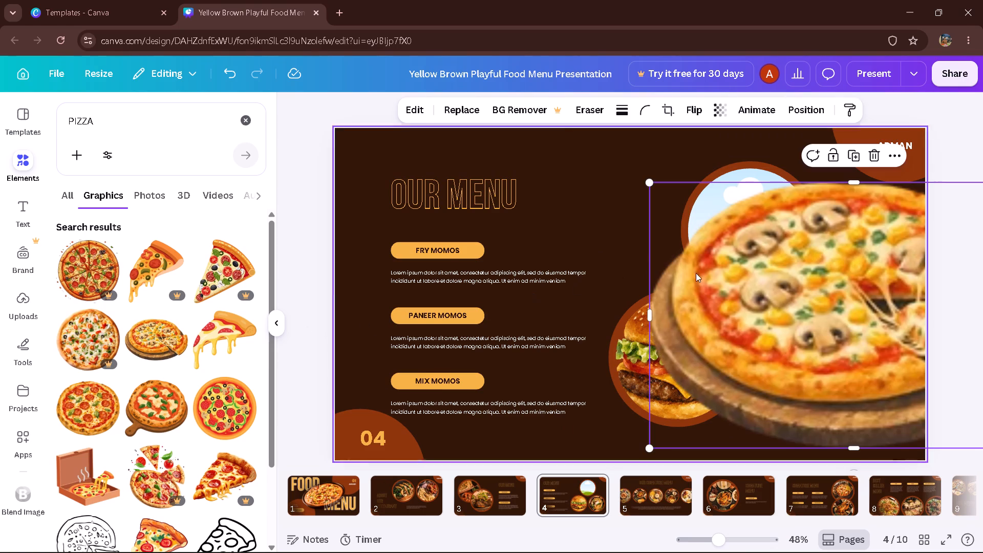
pyautogui.moveTo(770, 297); pyautogui.dragTo(741, 246)
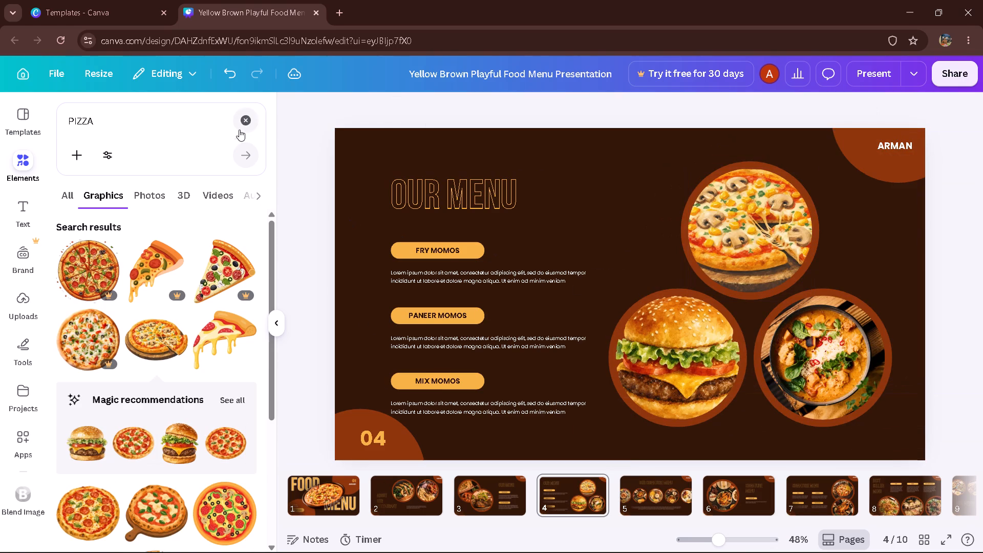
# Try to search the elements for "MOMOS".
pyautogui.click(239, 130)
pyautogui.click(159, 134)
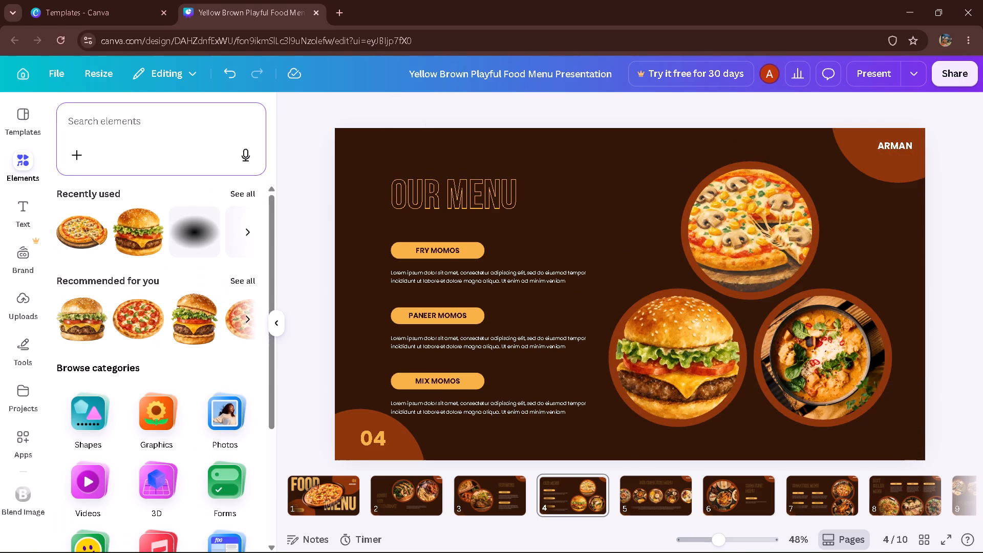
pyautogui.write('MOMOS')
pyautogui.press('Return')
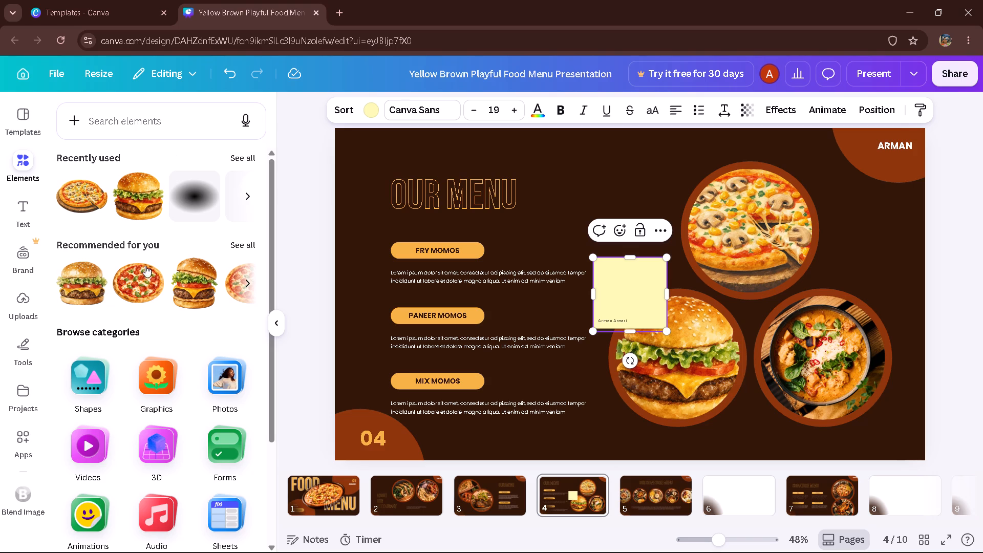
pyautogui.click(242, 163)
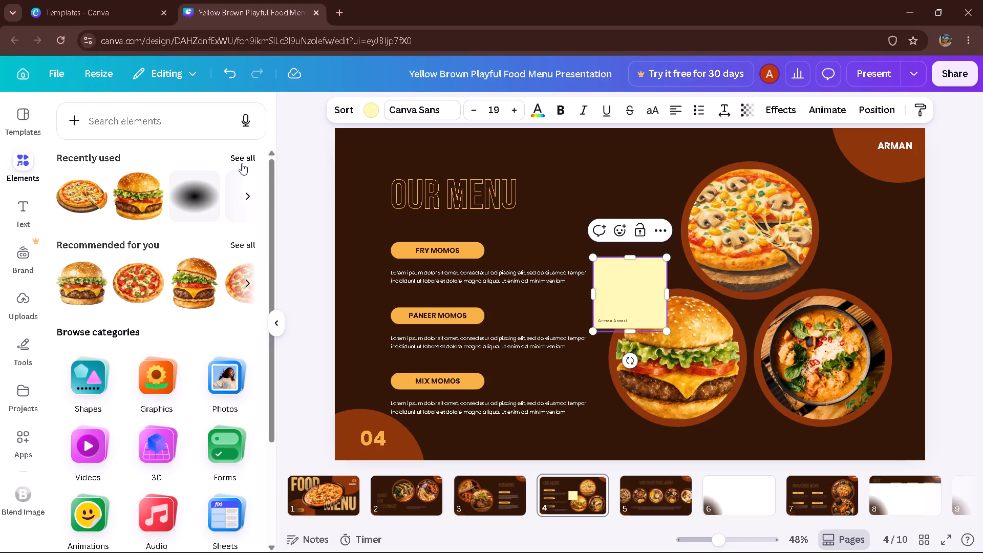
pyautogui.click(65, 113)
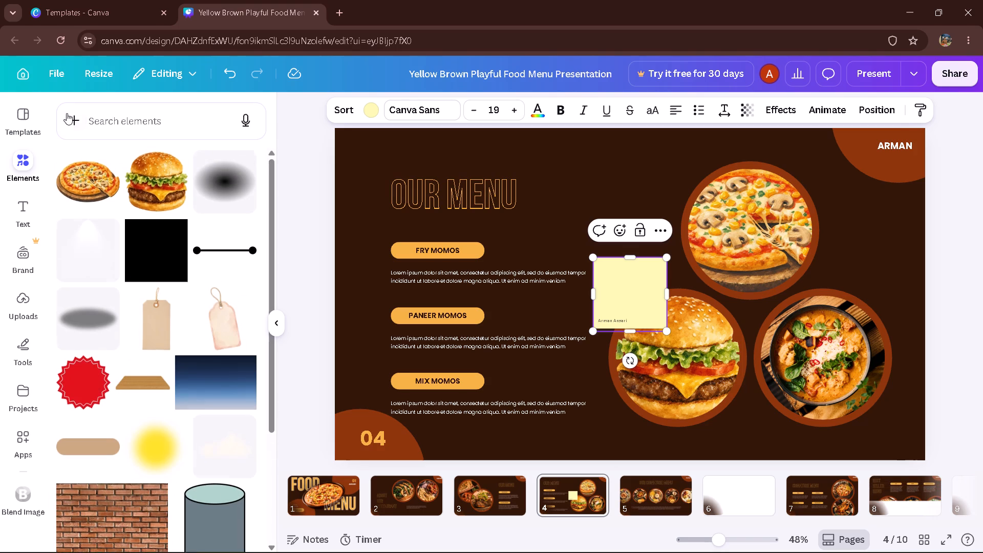
# Search the elements for "MOMOS" and browse the full set of graphics results.
pyautogui.click(193, 125)
pyautogui.write('MOMO')
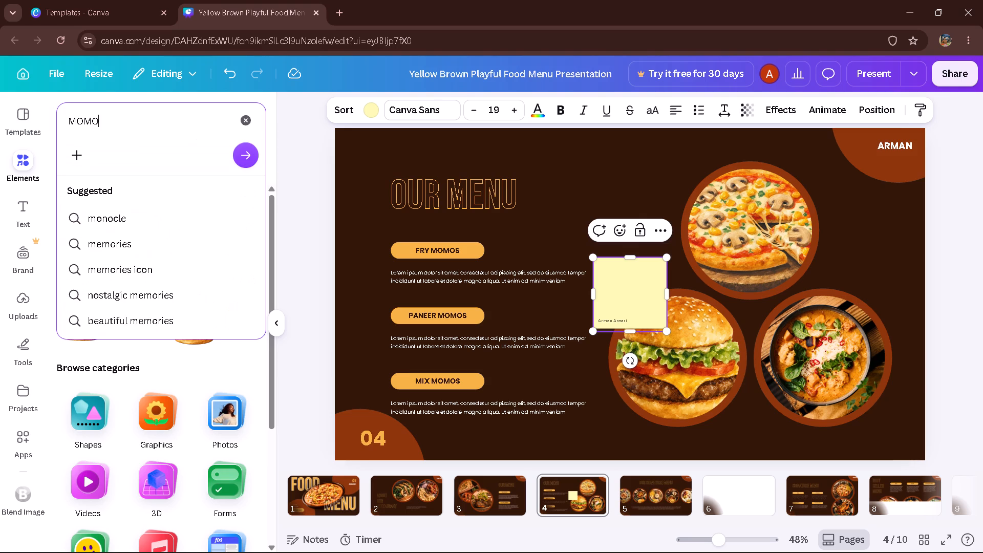
pyautogui.press('s')
pyautogui.press('Return')
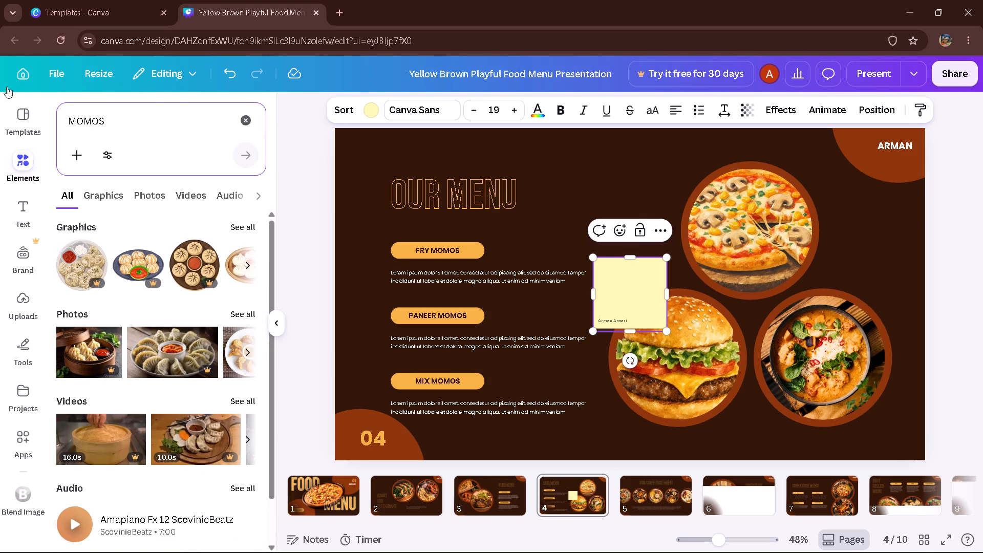
pyautogui.click(234, 223)
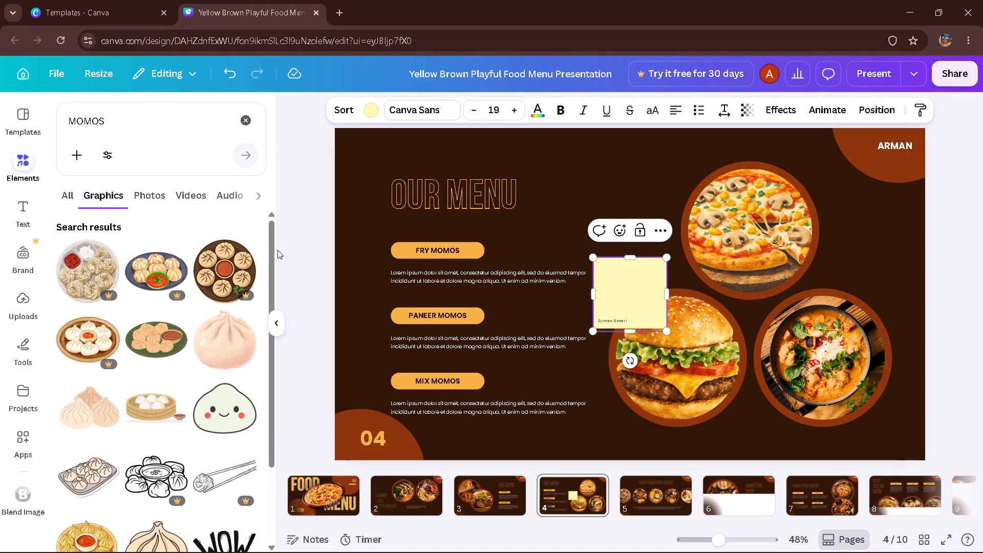
pyautogui.moveTo(275, 252); pyautogui.dragTo(277, 297)
pyautogui.moveTo(277, 297); pyautogui.dragTo(282, 391)
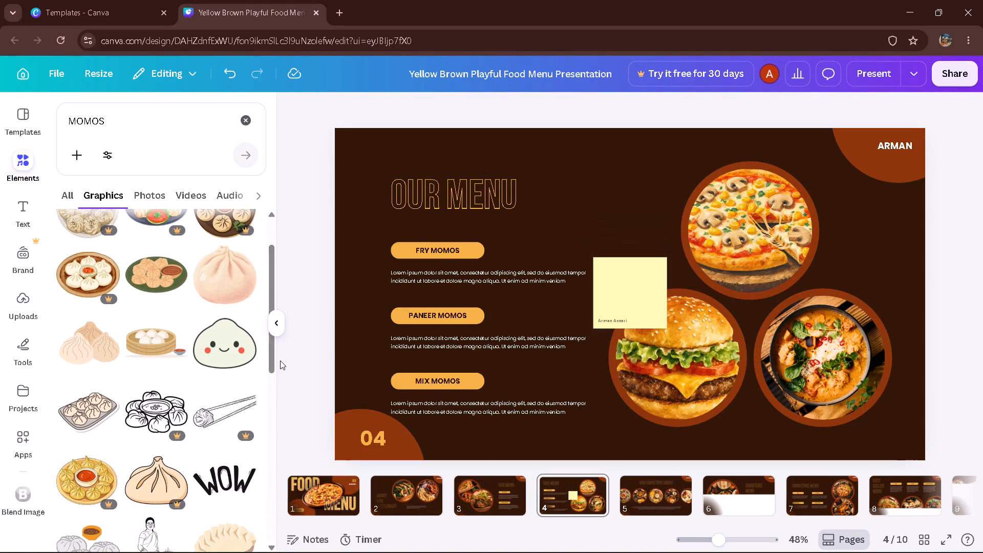
pyautogui.moveTo(273, 360); pyautogui.dragTo(271, 402)
# Delete the stray yellow sticky note from slide 4.
pyautogui.click(625, 260)
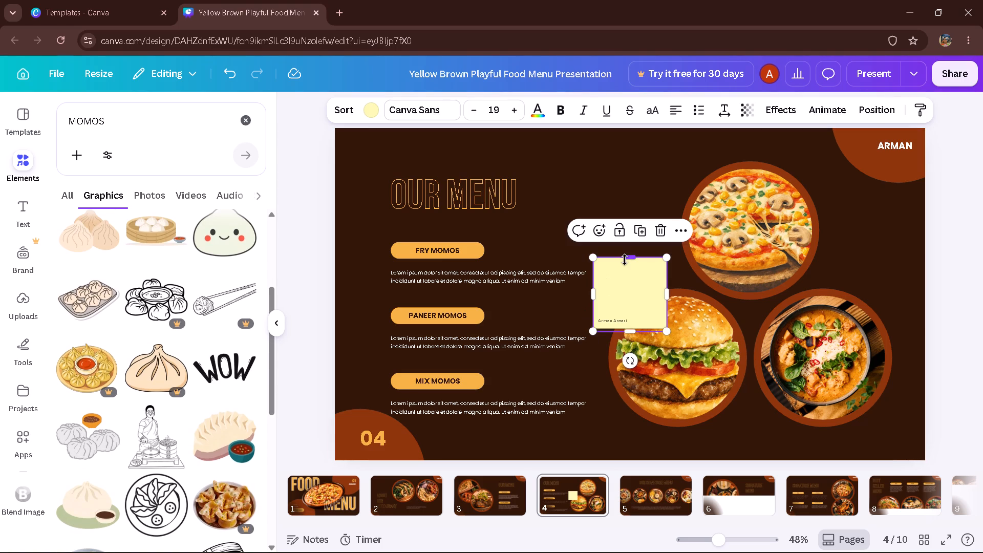
pyautogui.press('Delete')
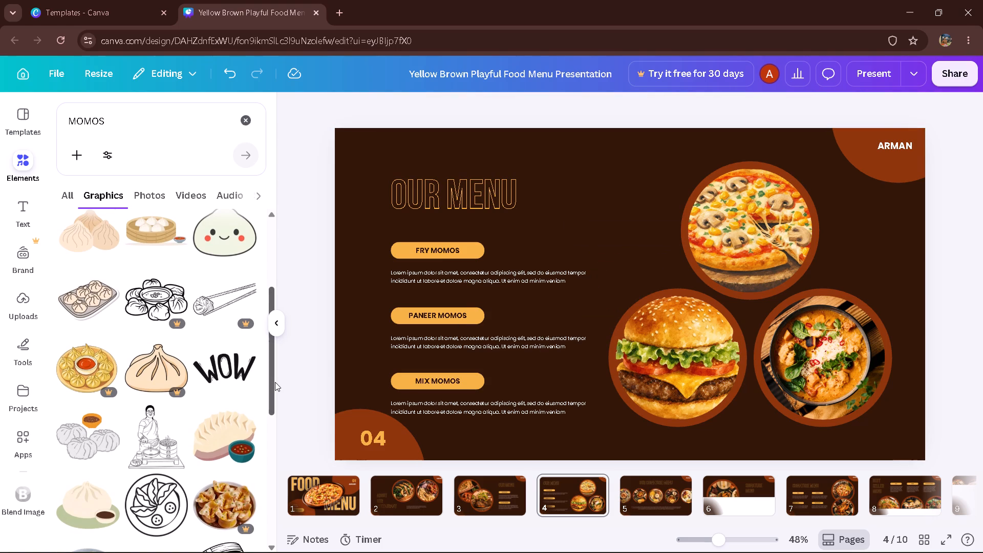
# Replace the lower-right food photo on slide 4 with the graphic of momos on a round plate with red and white dips.
pyautogui.moveTo(273, 382); pyautogui.dragTo(264, 512)
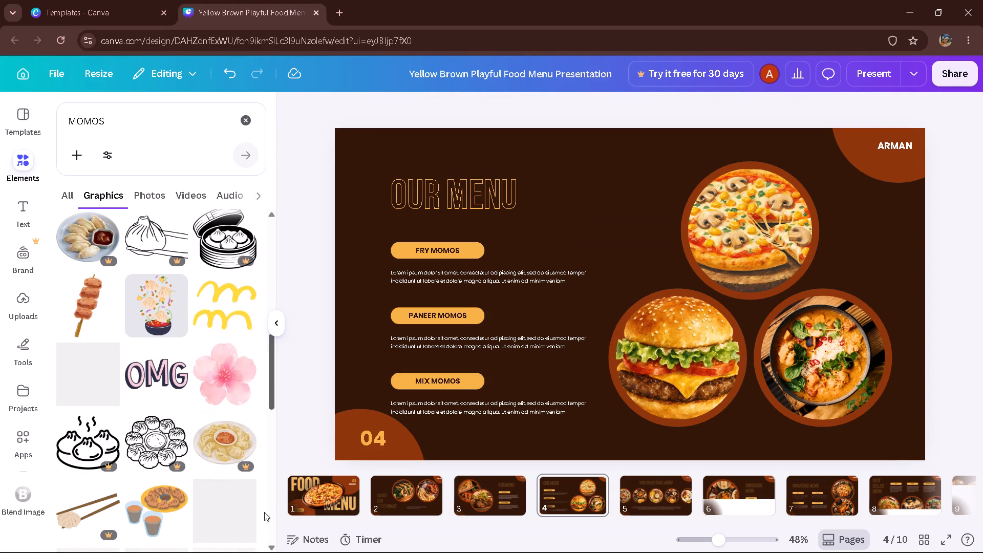
pyautogui.moveTo(264, 512); pyautogui.dragTo(233, 242)
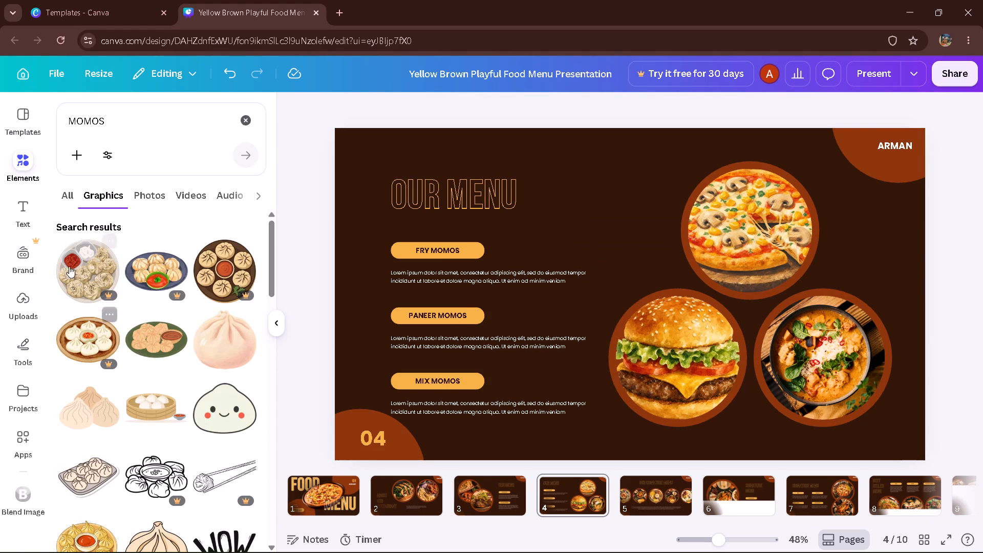
pyautogui.moveTo(80, 255); pyautogui.dragTo(222, 262)
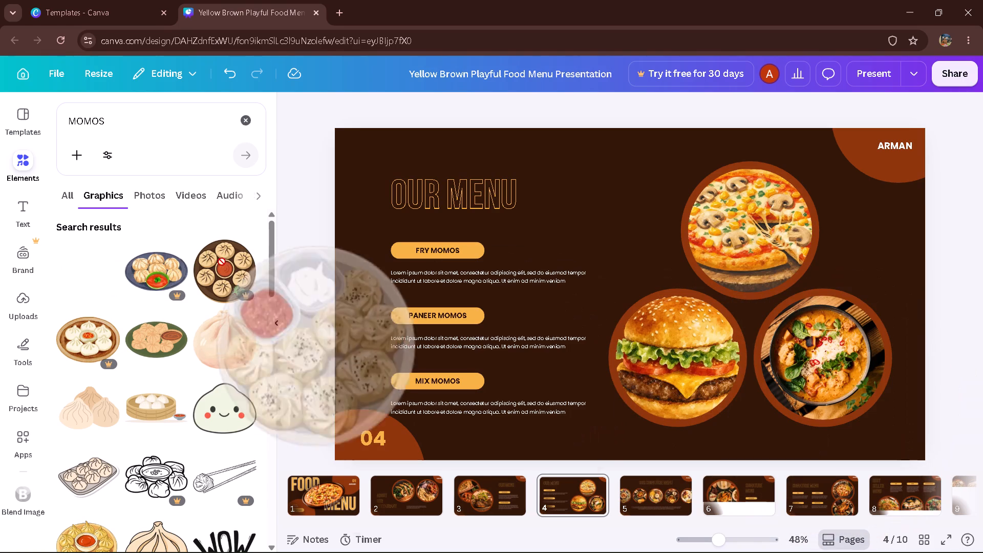
pyautogui.moveTo(222, 262); pyautogui.dragTo(217, 262)
pyautogui.click(848, 340)
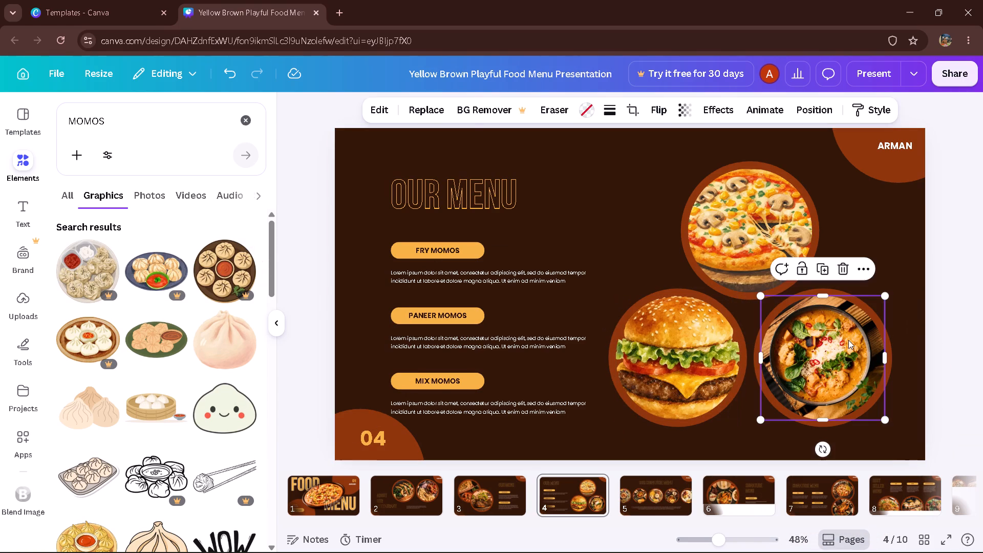
pyautogui.press('Delete')
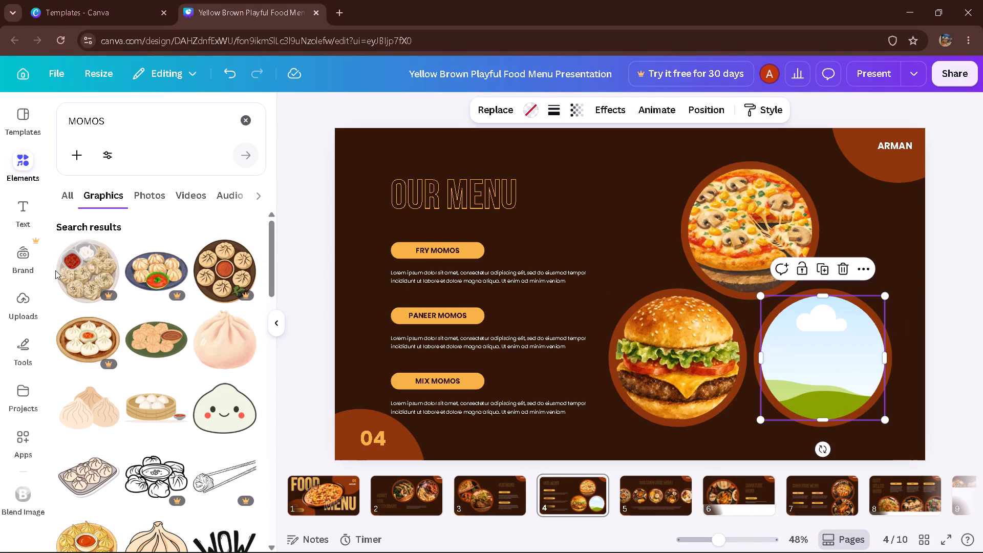
pyautogui.moveTo(55, 270); pyautogui.dragTo(582, 313)
pyautogui.moveTo(76, 266); pyautogui.dragTo(818, 331)
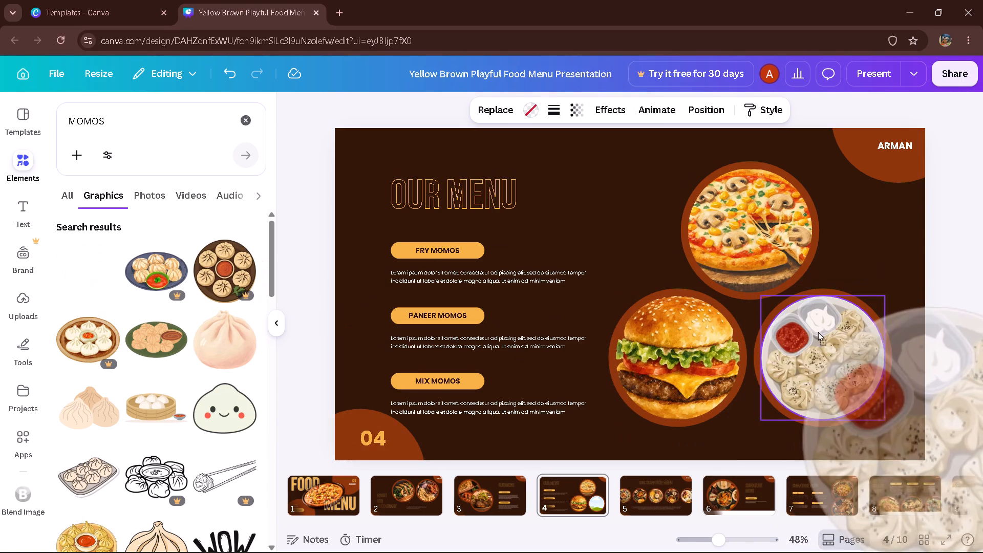
pyautogui.moveTo(818, 331); pyautogui.dragTo(806, 325)
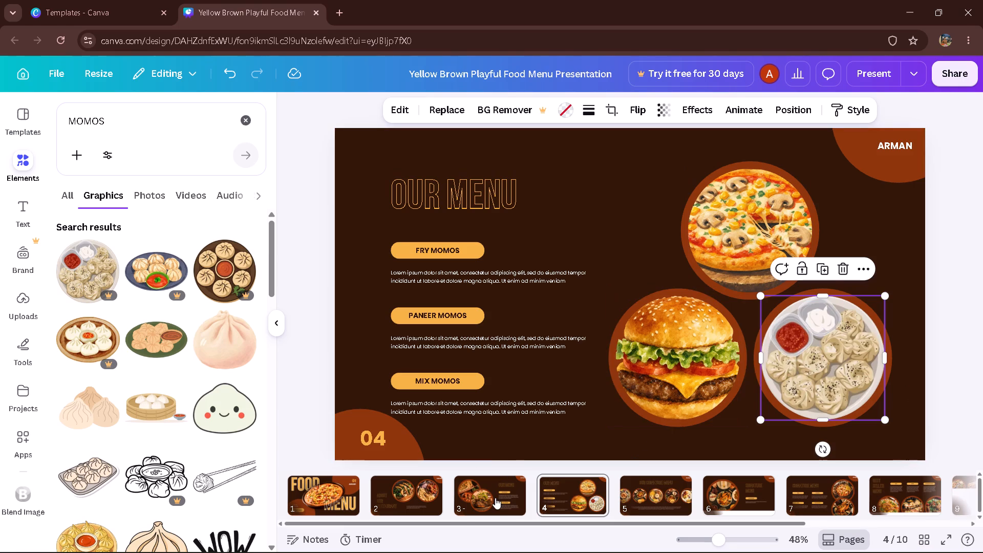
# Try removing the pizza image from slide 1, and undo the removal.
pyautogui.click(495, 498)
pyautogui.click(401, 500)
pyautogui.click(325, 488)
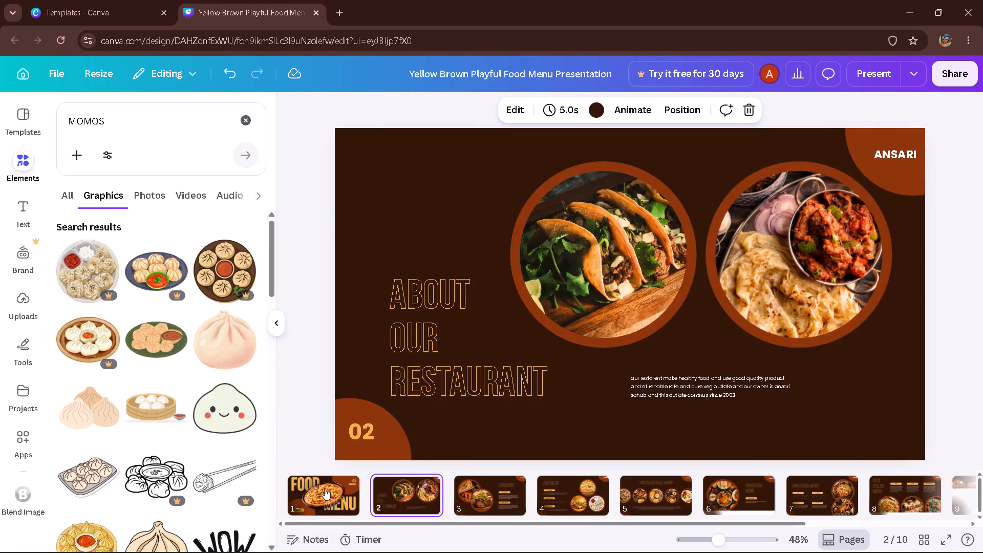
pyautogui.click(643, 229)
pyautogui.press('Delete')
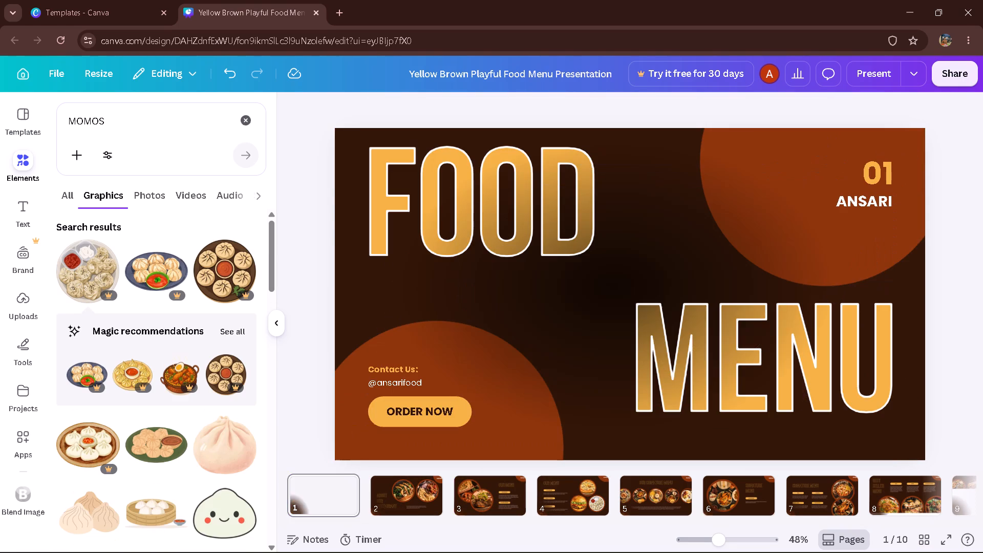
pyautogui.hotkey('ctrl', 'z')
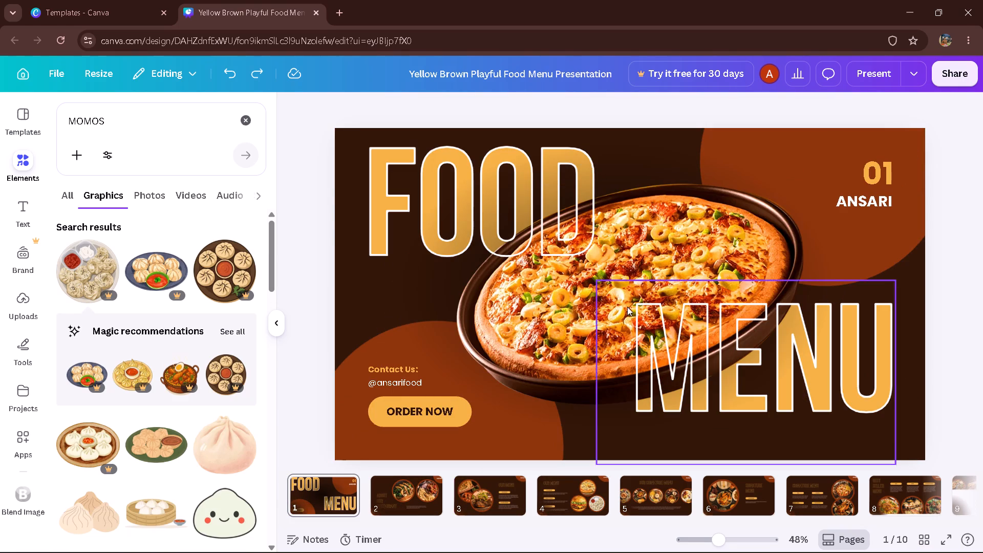
# Remove the taco photo and the curry-and-flatbread photo from the two circular frames on slide 2.
pyautogui.click(515, 493)
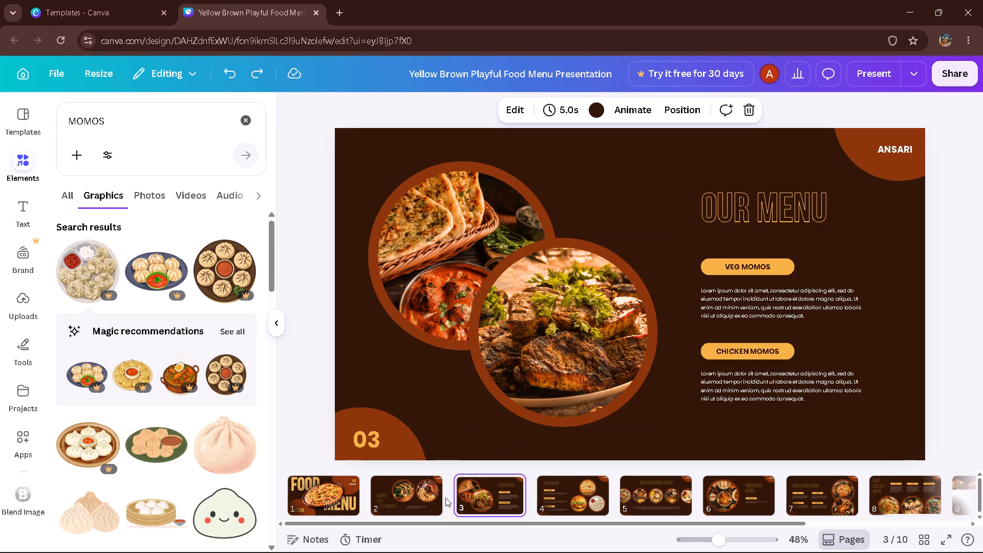
pyautogui.click(414, 488)
pyautogui.click(597, 247)
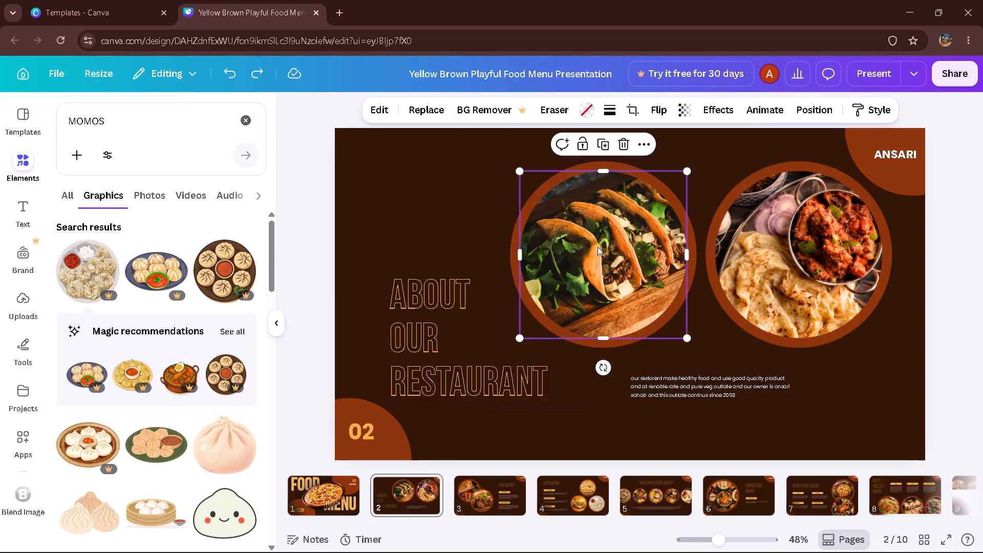
pyautogui.press('Delete')
pyautogui.click(813, 246)
pyautogui.press('Delete')
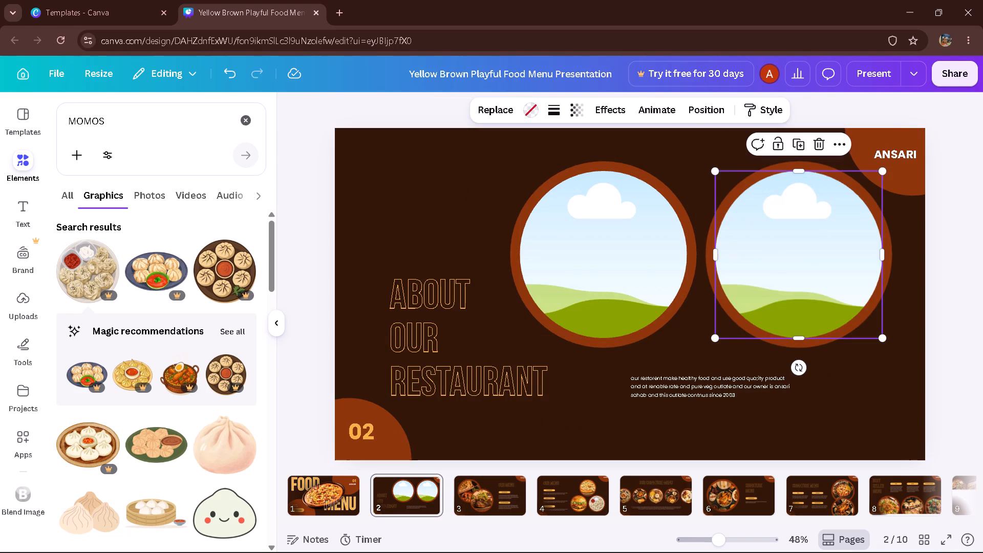
# Fill the left circular frame on slide 2 with a clay-pot biryani graphic found by searching the elements for "BRIYANI".
pyautogui.click(244, 118)
pyautogui.click(179, 118)
pyautogui.write('BRIYANI')
pyautogui.press('Return')
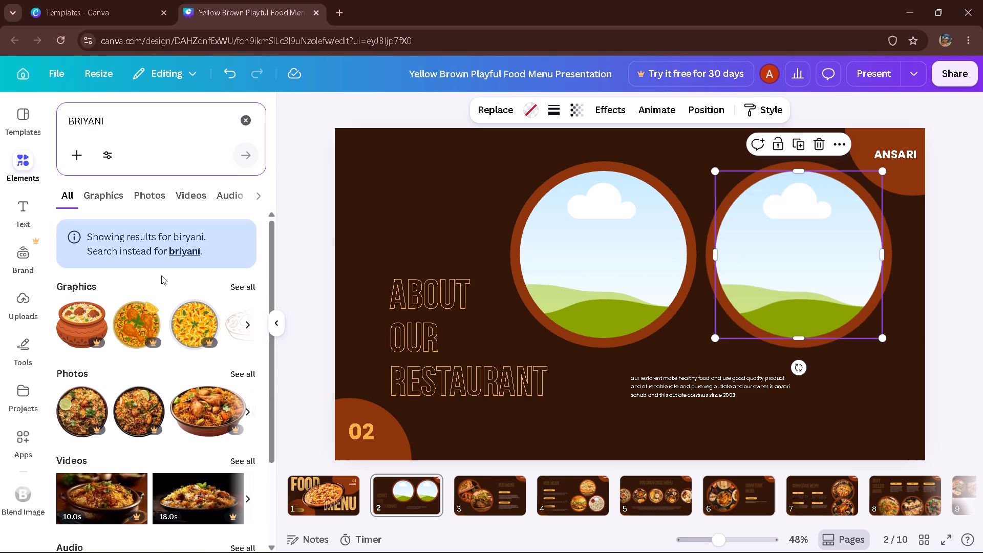
pyautogui.click(239, 289)
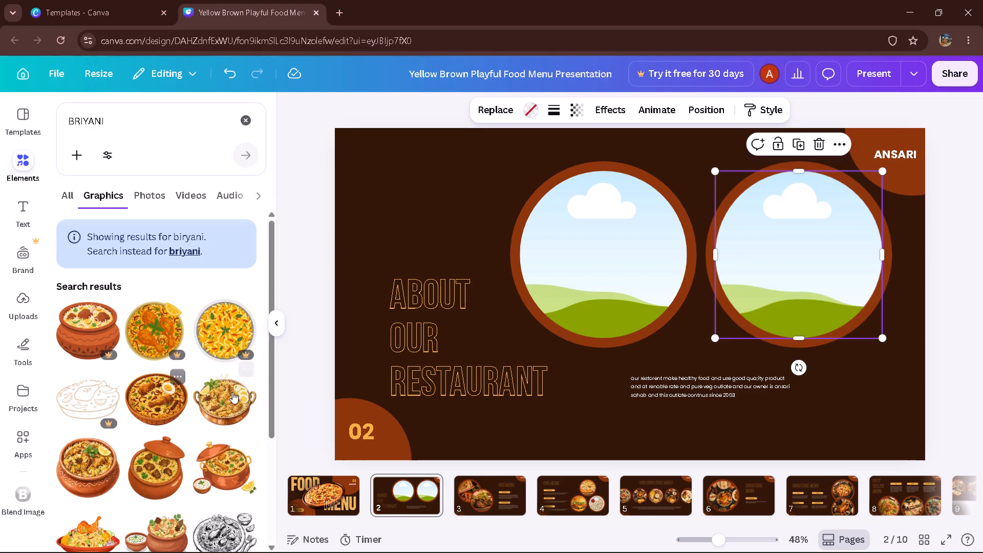
pyautogui.moveTo(153, 341); pyautogui.dragTo(571, 265)
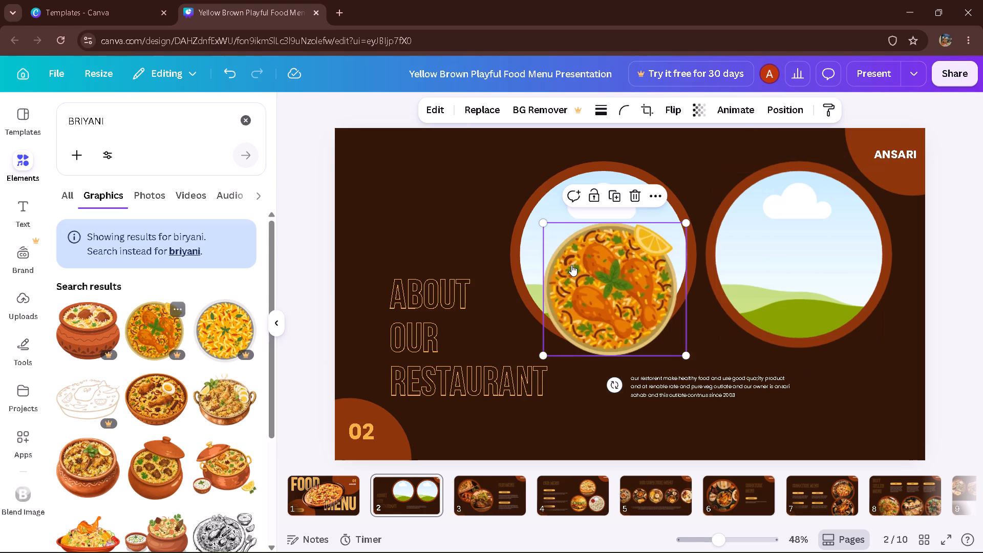
pyautogui.moveTo(623, 280); pyautogui.dragTo(130, 311)
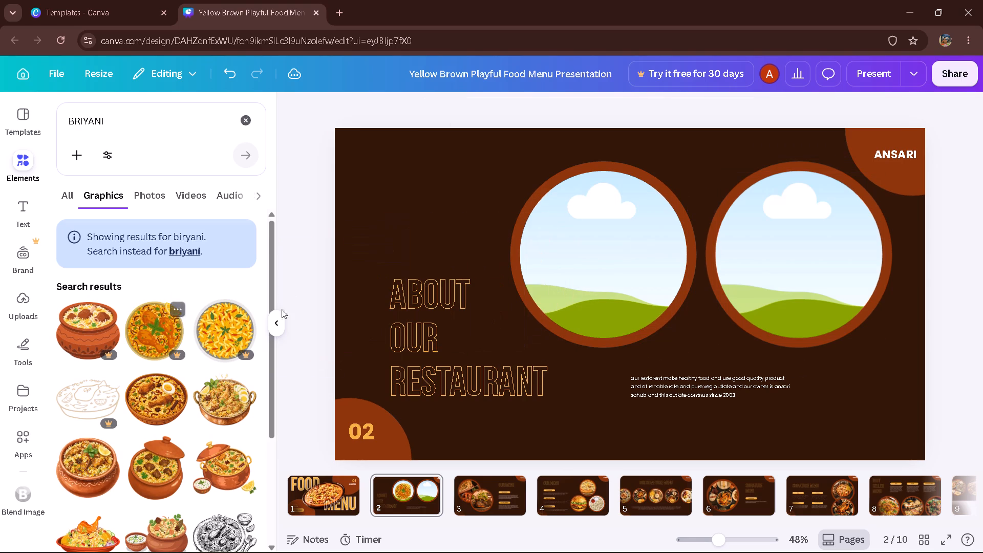
pyautogui.moveTo(269, 273); pyautogui.dragTo(260, 385)
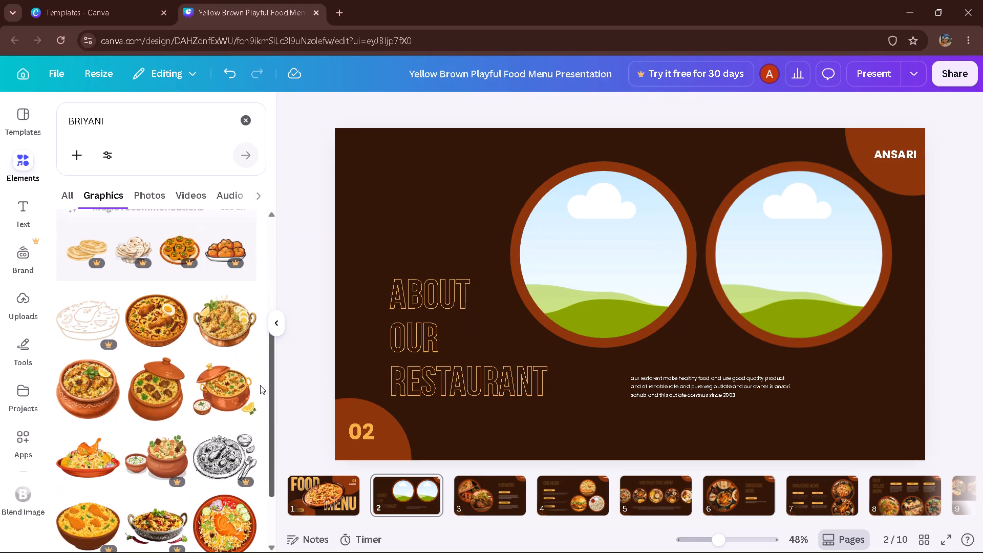
pyautogui.moveTo(260, 385); pyautogui.dragTo(258, 448)
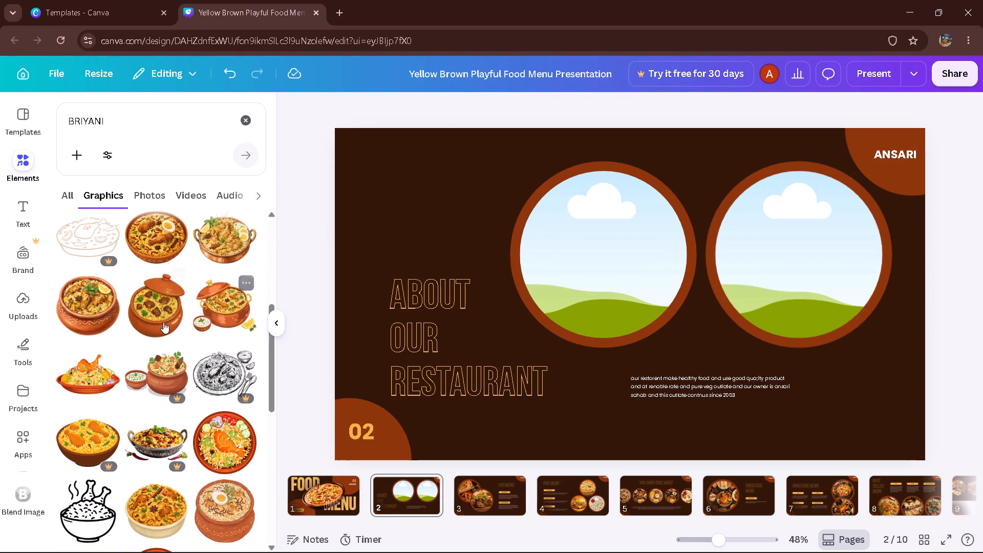
pyautogui.click(85, 313)
pyautogui.moveTo(663, 293); pyautogui.dragTo(544, 309)
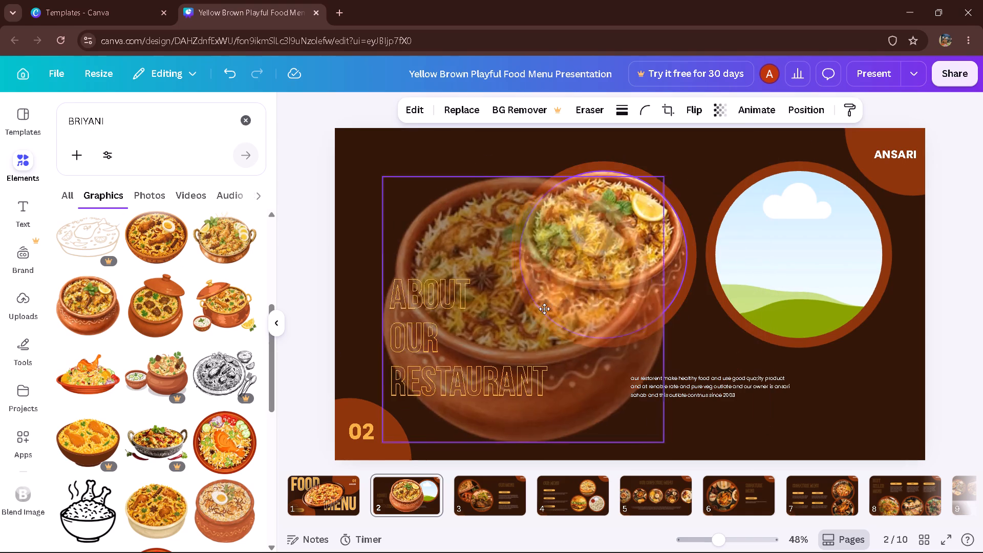
pyautogui.moveTo(544, 309); pyautogui.dragTo(578, 275)
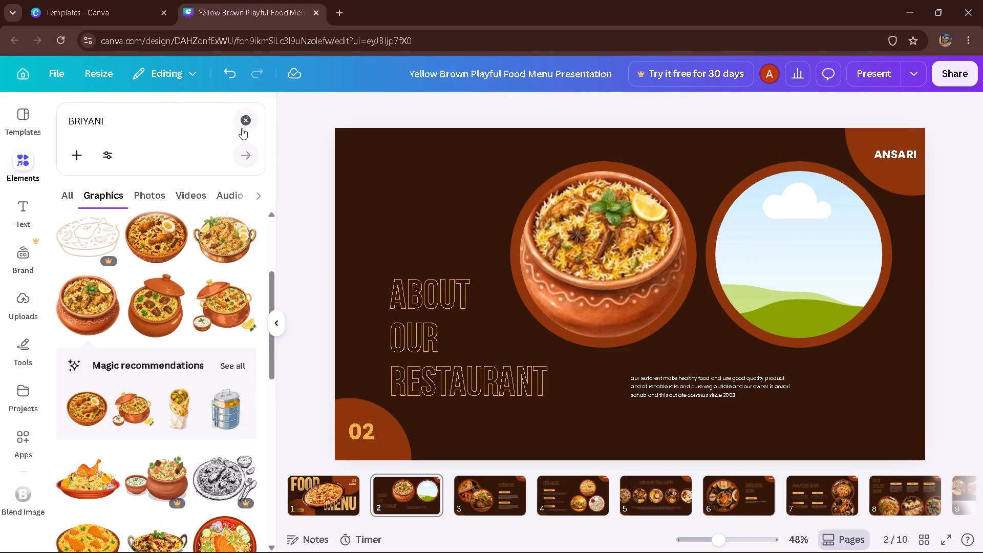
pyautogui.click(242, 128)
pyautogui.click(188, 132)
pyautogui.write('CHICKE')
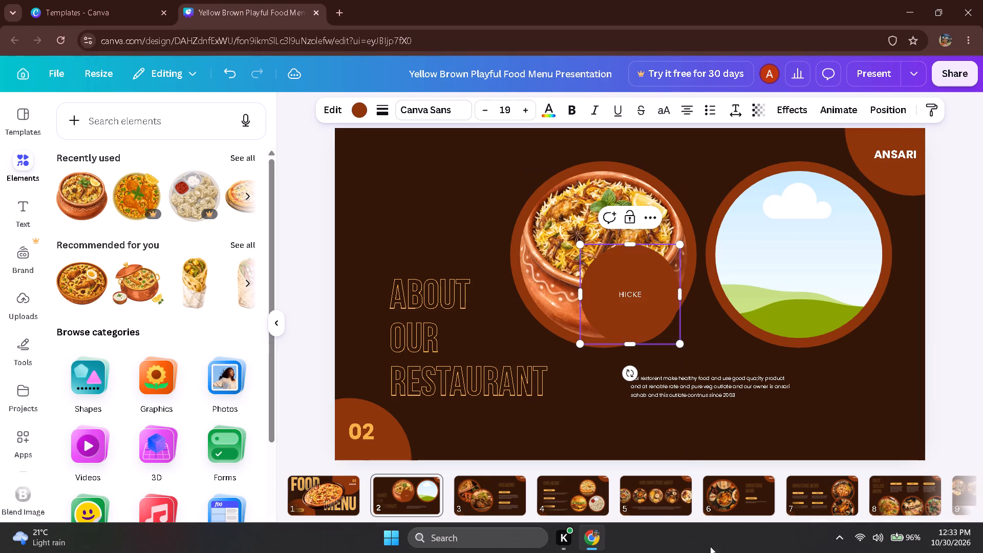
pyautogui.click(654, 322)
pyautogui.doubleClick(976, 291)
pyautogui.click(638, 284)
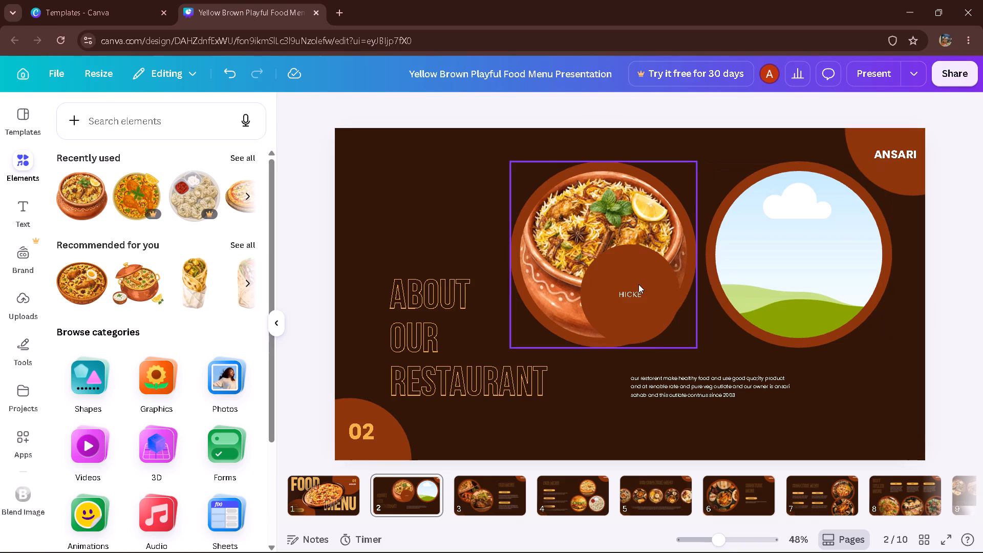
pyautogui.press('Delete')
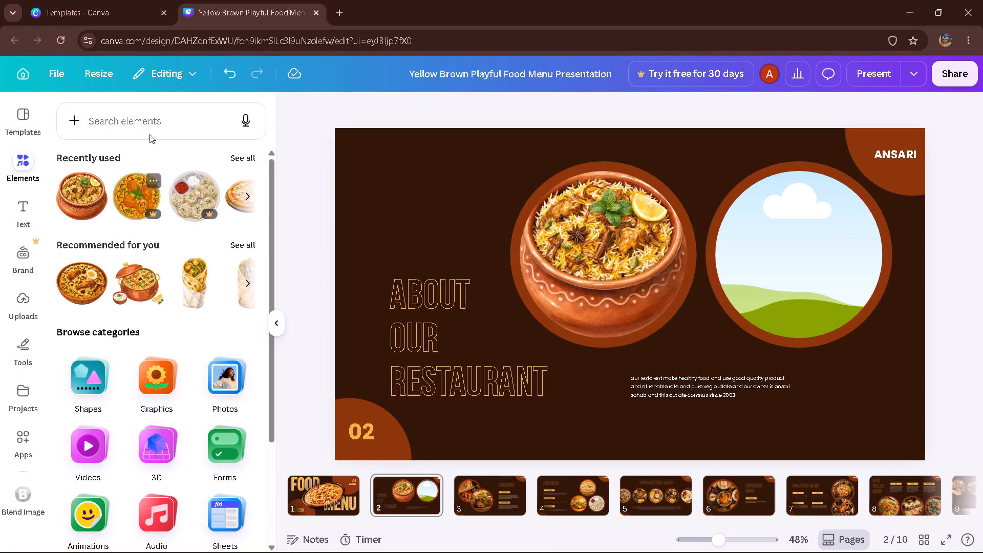
# Fill the right circular frame on slide 2 with the plated roast chicken graphic found by searching the elements for "CHICKEN".
pyautogui.click(149, 130)
pyautogui.click(156, 127)
pyautogui.write('CHICKEN')
pyautogui.press('Return')
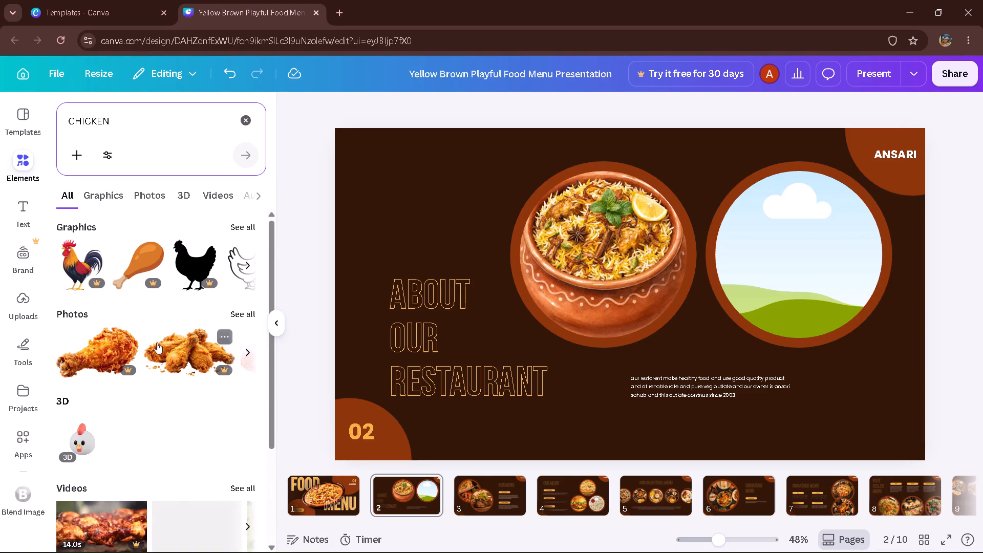
pyautogui.click(250, 217)
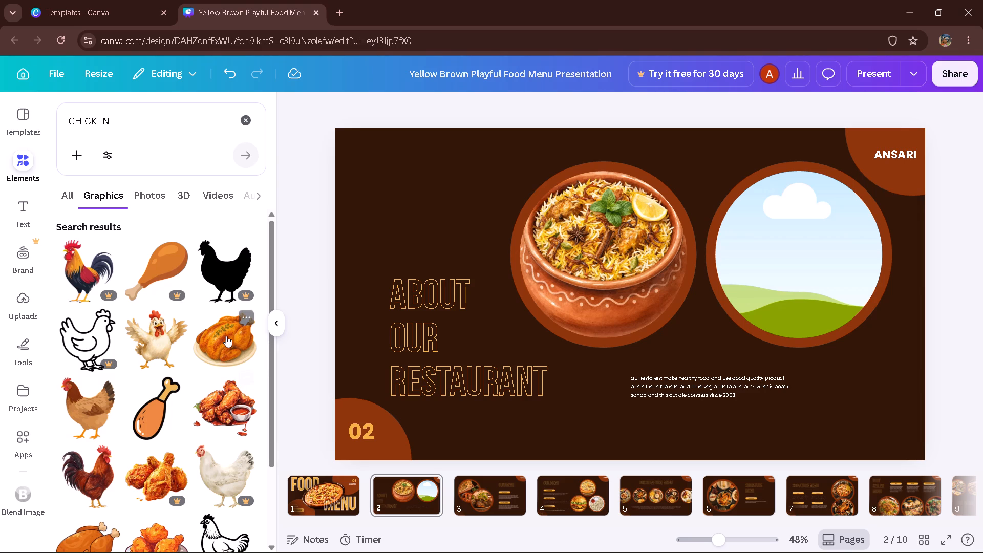
pyautogui.moveTo(224, 336); pyautogui.dragTo(712, 244)
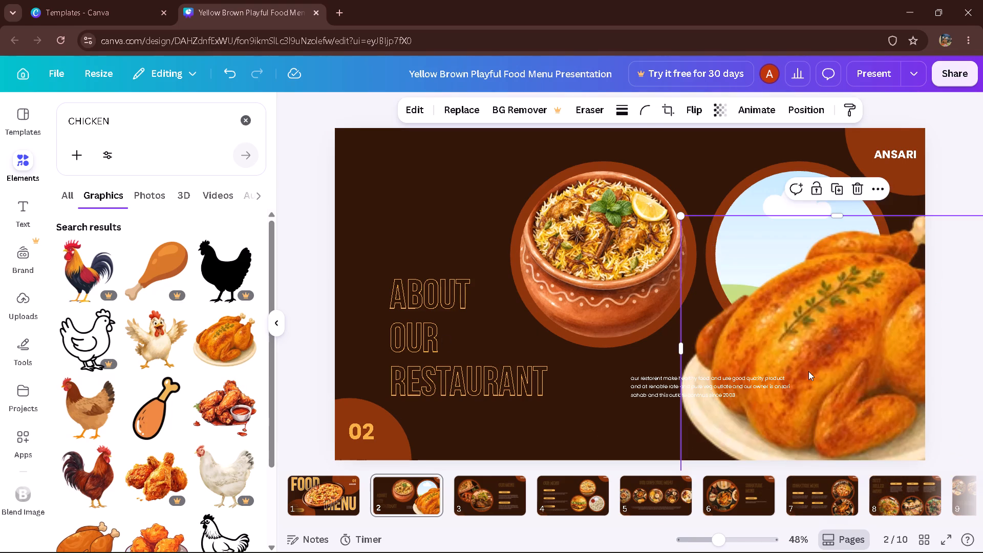
pyautogui.moveTo(817, 380); pyautogui.dragTo(780, 271)
# Remove the food photos from the two overlapping circular frames on slide 3.
pyautogui.click(490, 495)
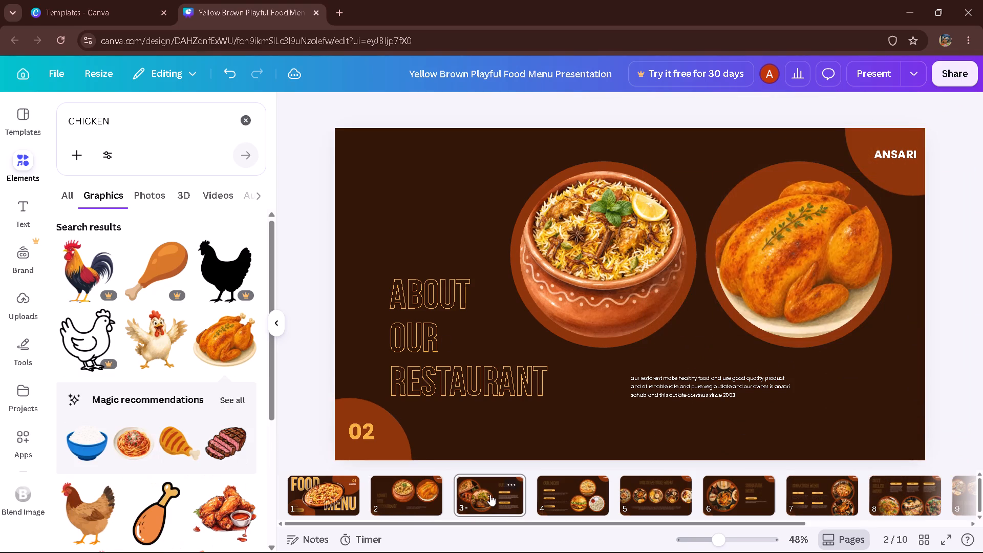
pyautogui.click(437, 230)
pyautogui.press('Delete')
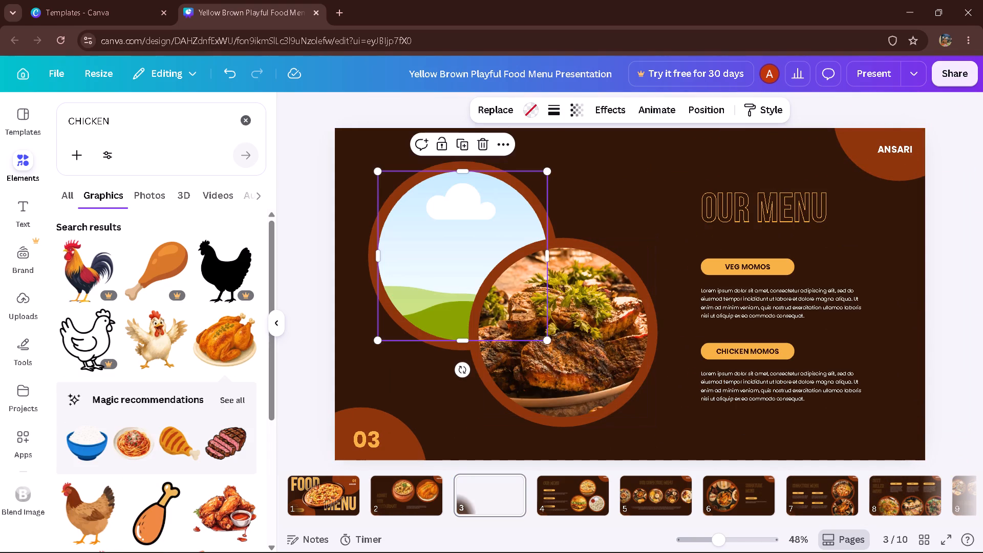
pyautogui.click(542, 326)
pyautogui.click(582, 351)
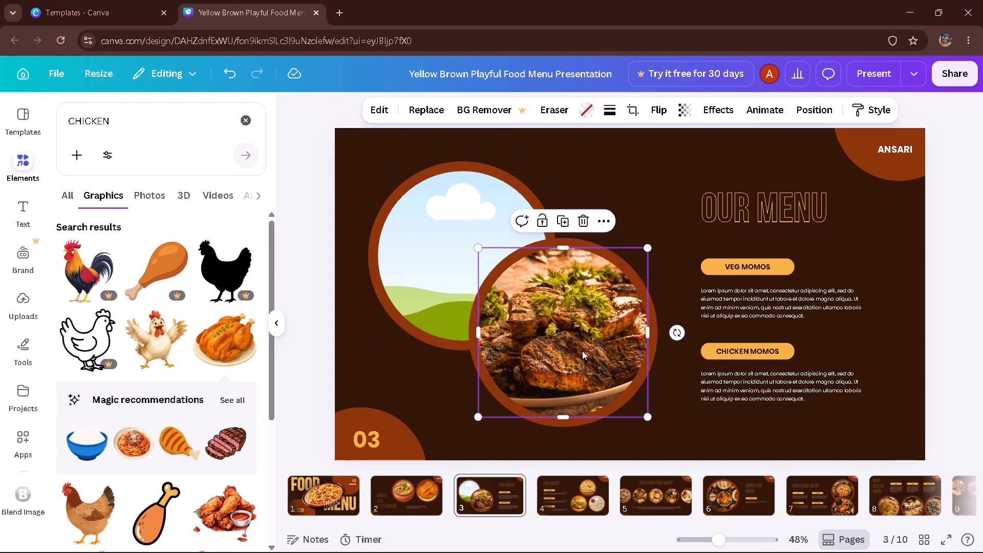
pyautogui.press('Delete')
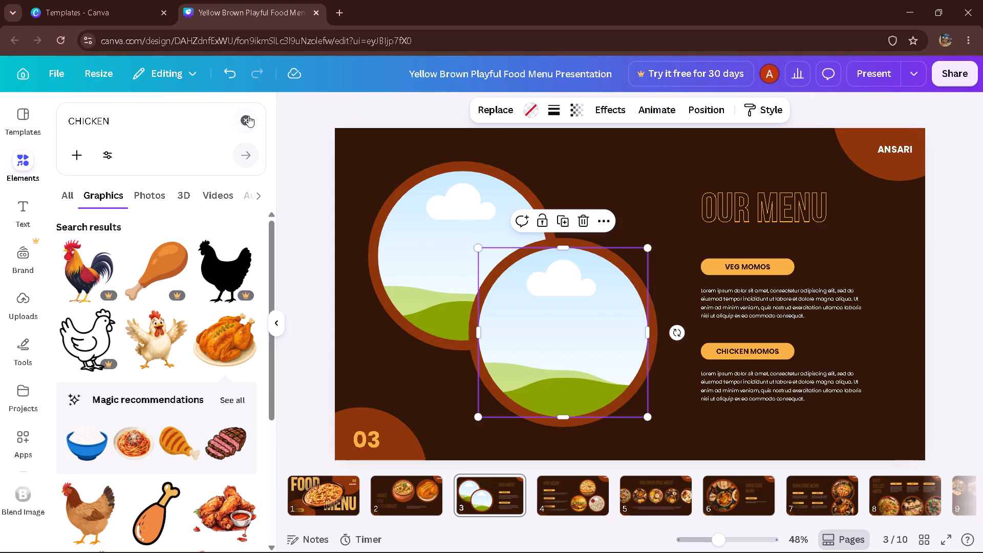
# Search the elements for "FISH" and browse all matching graphics for a dish image.
pyautogui.click(248, 116)
pyautogui.click(155, 127)
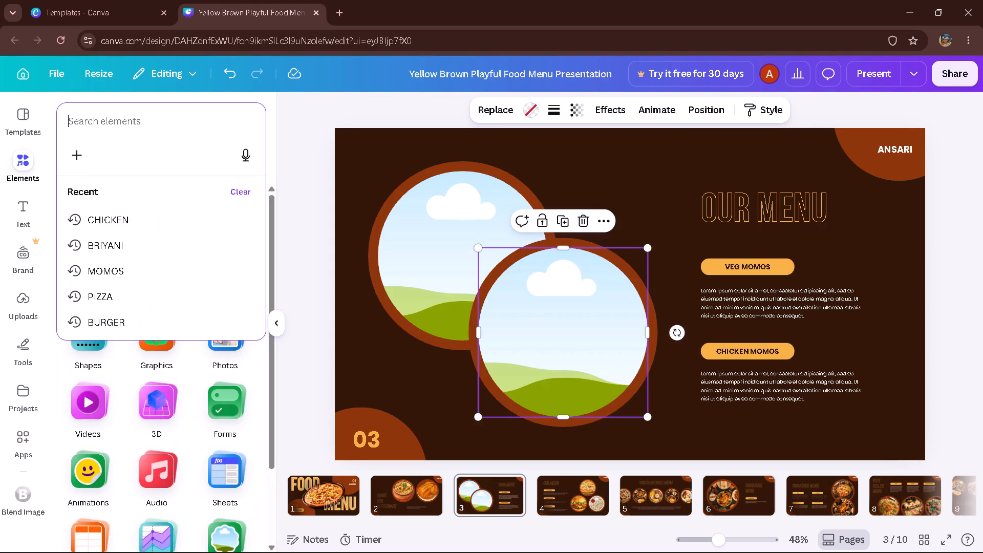
pyautogui.write('FI')
pyautogui.write('SH')
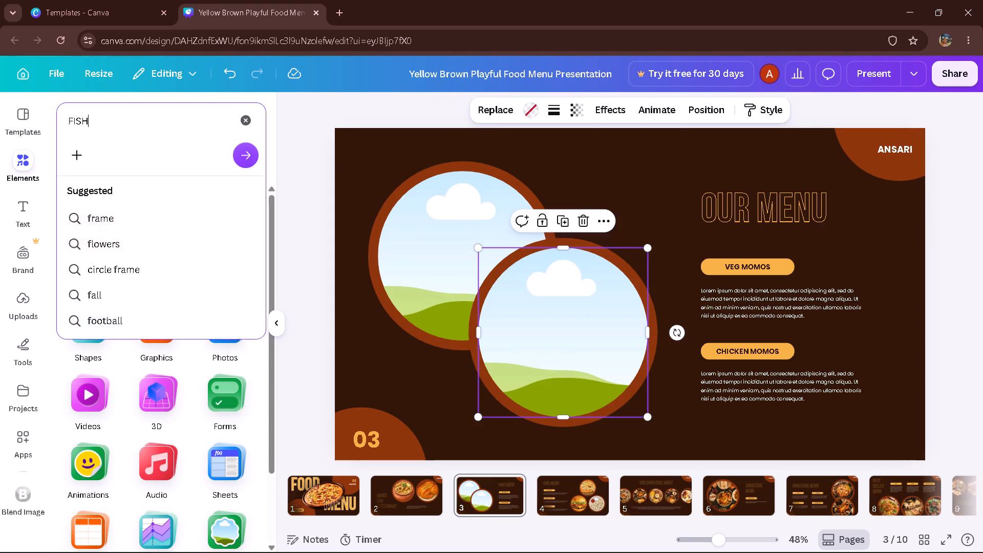
pyautogui.press('Return')
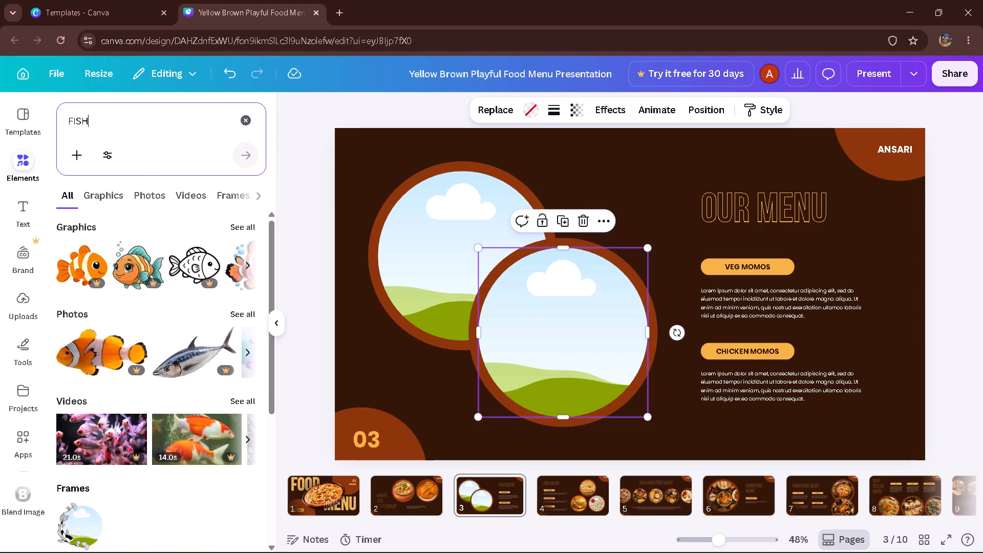
pyautogui.click(241, 230)
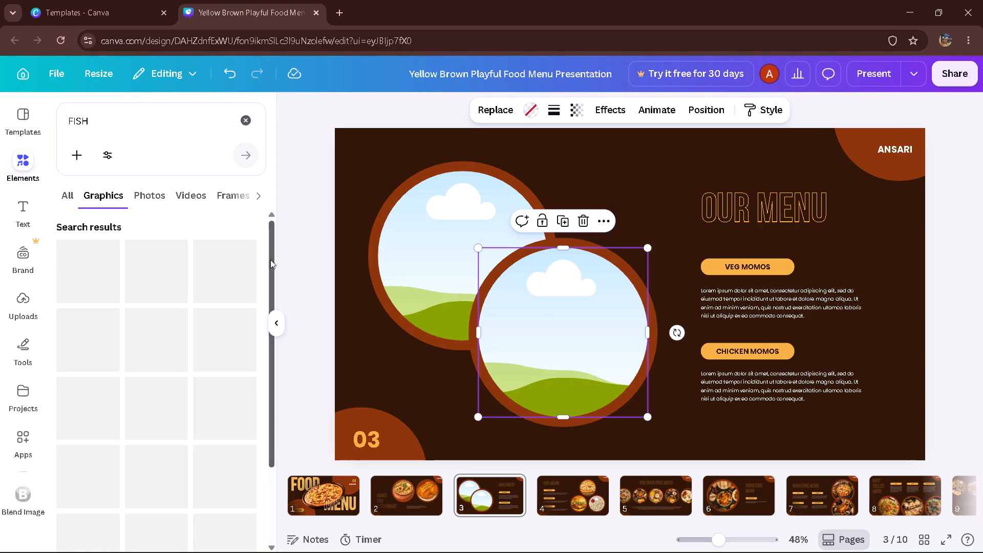
pyautogui.moveTo(266, 257); pyautogui.dragTo(262, 344)
# Search the elements for "EGG" and show all matching graphics for the empty frames on slide 3.
pyautogui.click(251, 130)
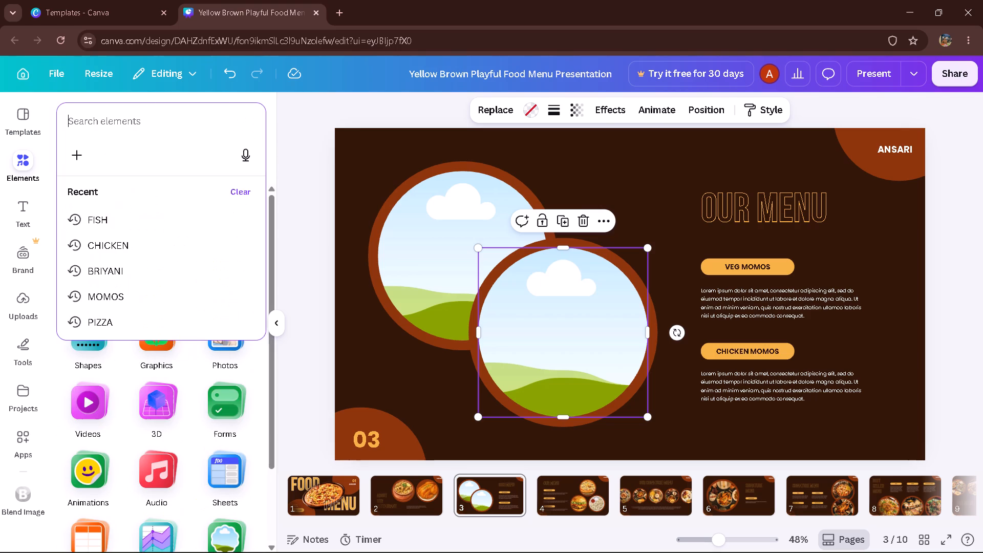
pyautogui.doubleClick(165, 130)
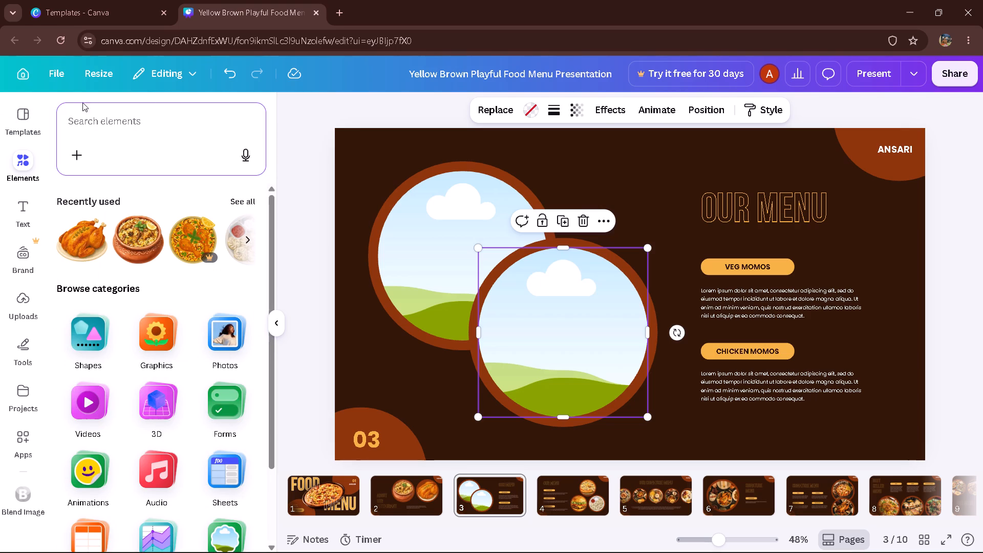
pyautogui.click(70, 120)
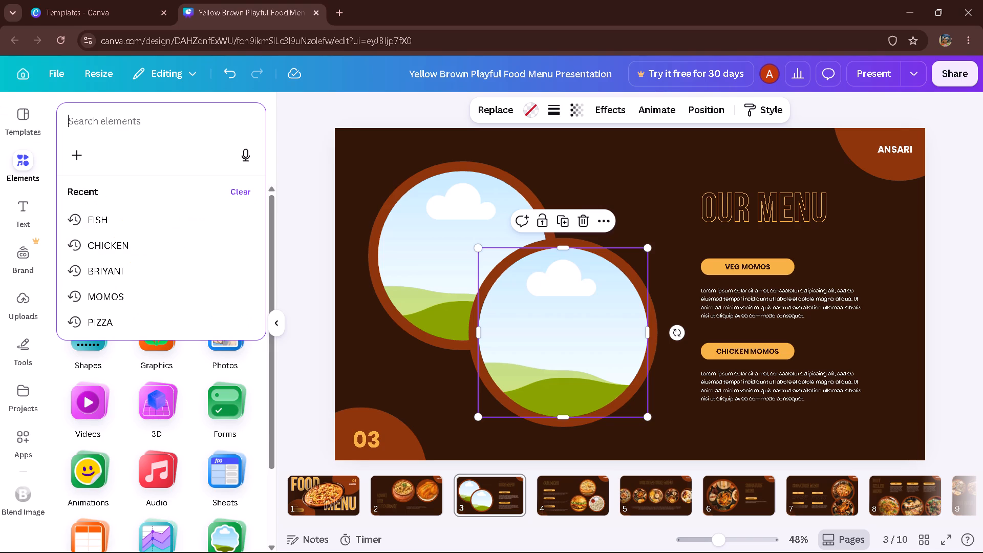
pyautogui.write('EGG')
pyautogui.press('Return')
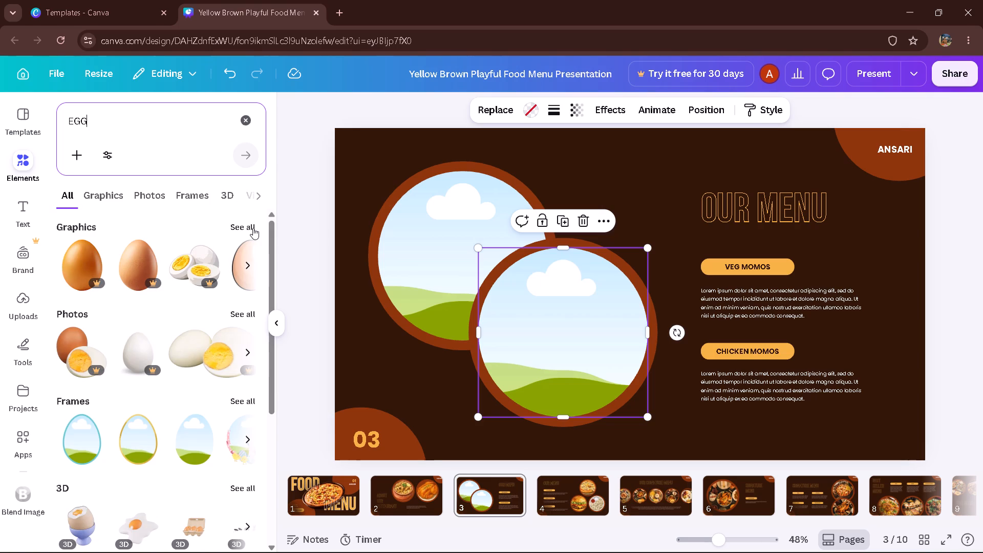
pyautogui.click(251, 228)
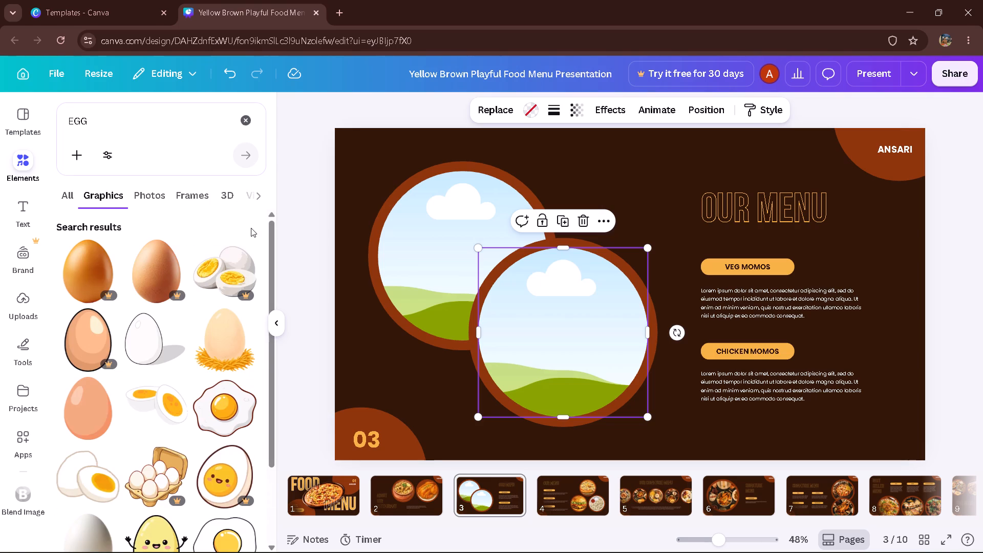